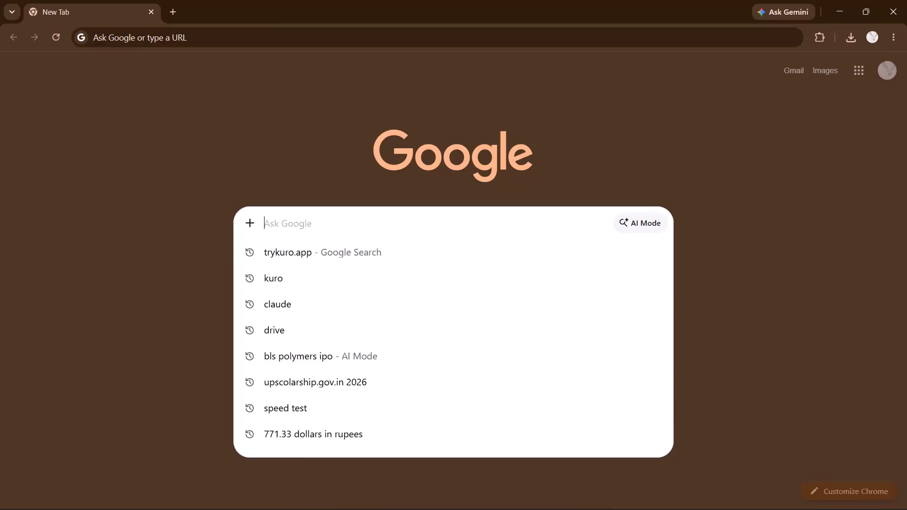
# Search Google for tutedude and open the official Tutedude website from the results.
pyautogui.write('tutedude')
pyautogui.press('Return')
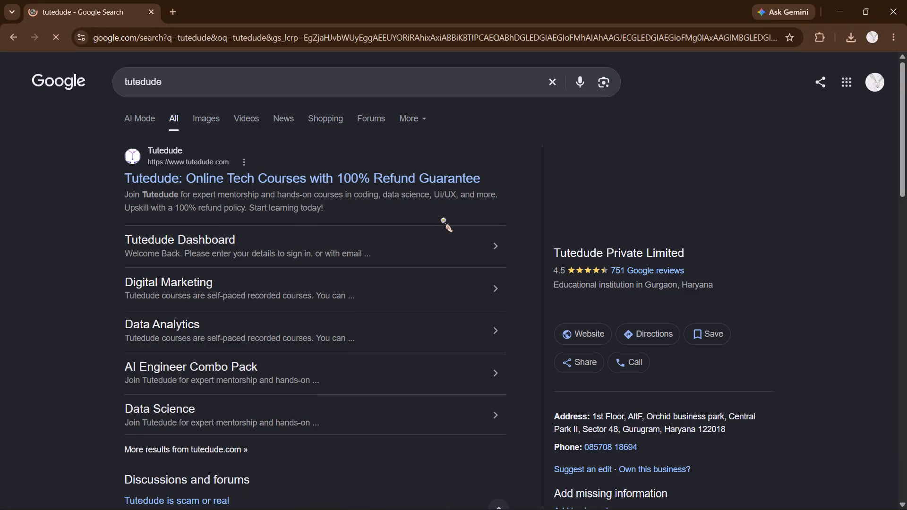
pyautogui.click(367, 183)
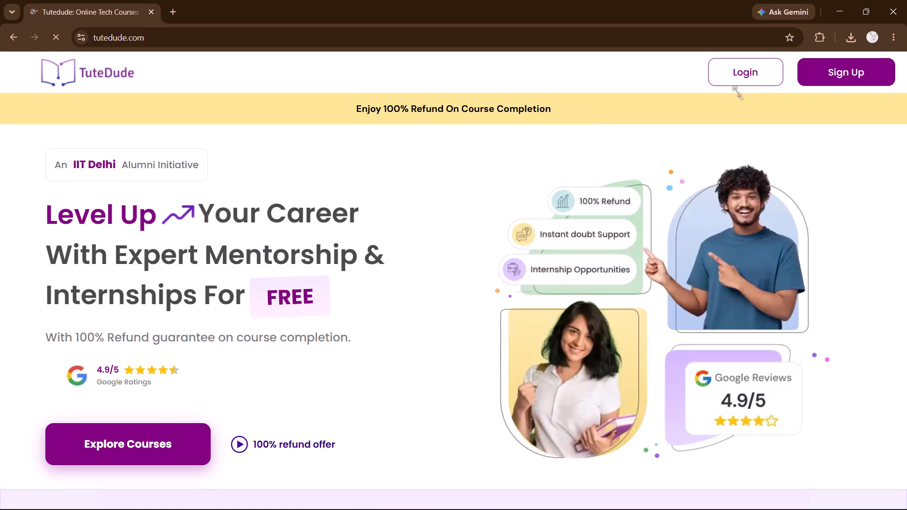
# Log in to the TuteDude site with the saved account credentials.
pyautogui.doubleClick(735, 82)
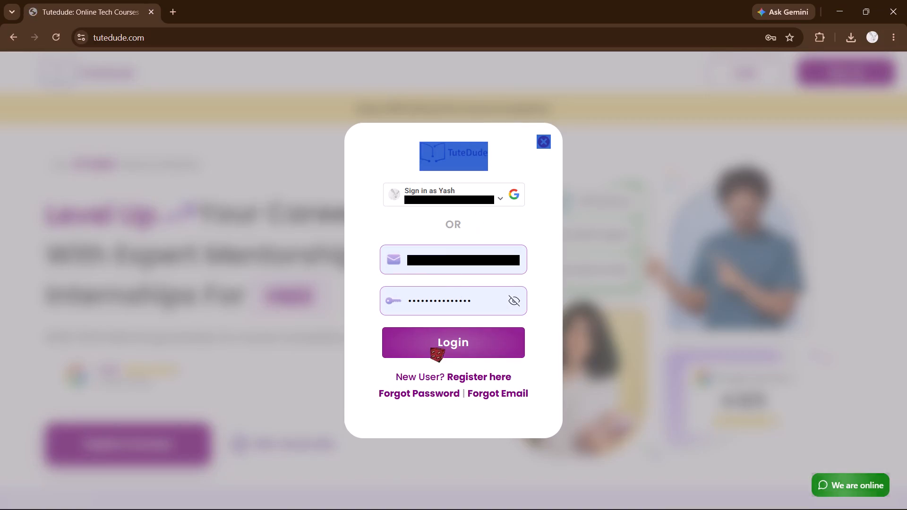
pyautogui.click(437, 351)
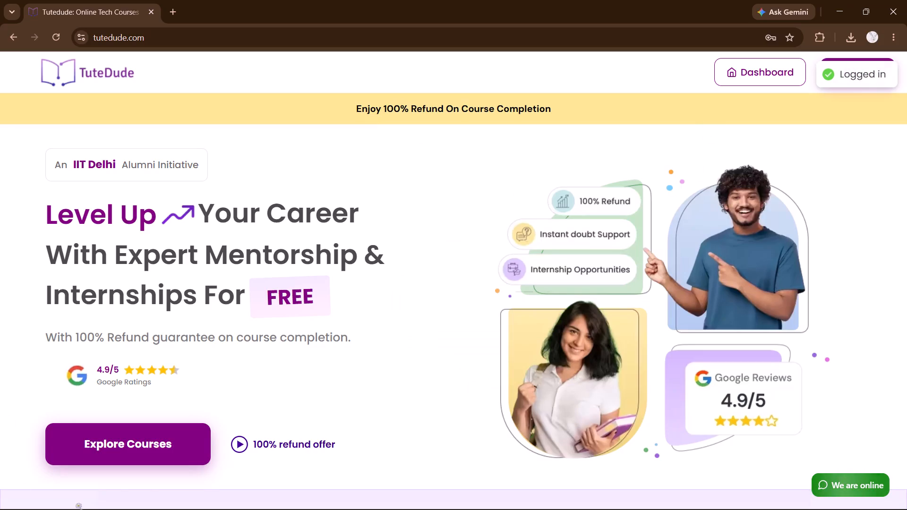
# Open the learning dashboard, keeping only its browser tab and dismissing the app download popup.
pyautogui.click(743, 75)
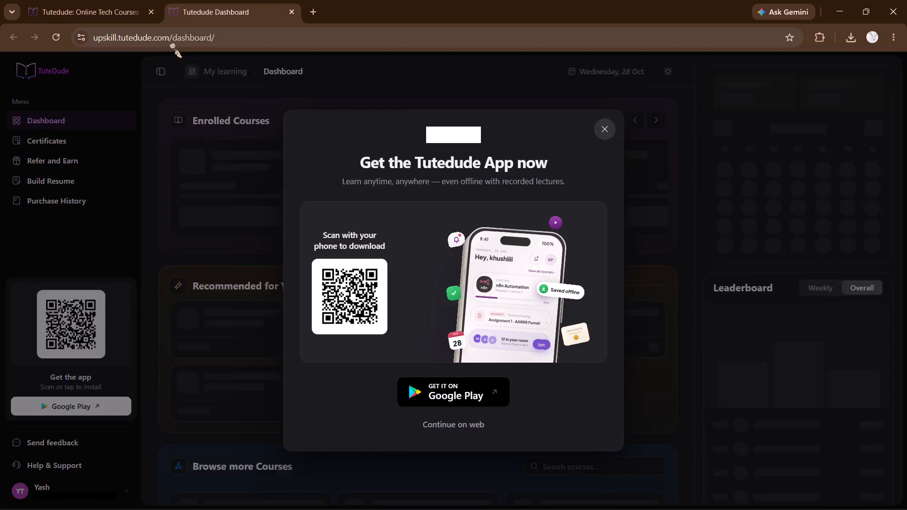
pyautogui.click(152, 14)
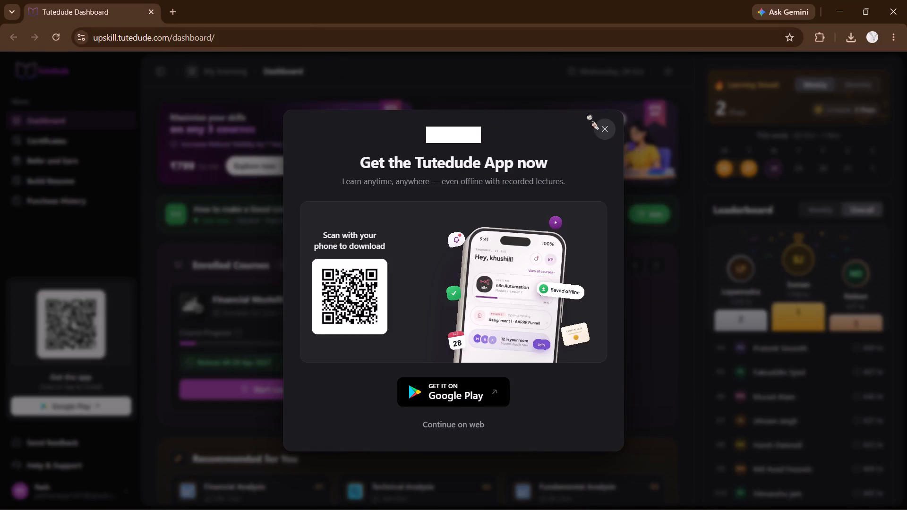
pyautogui.click(598, 136)
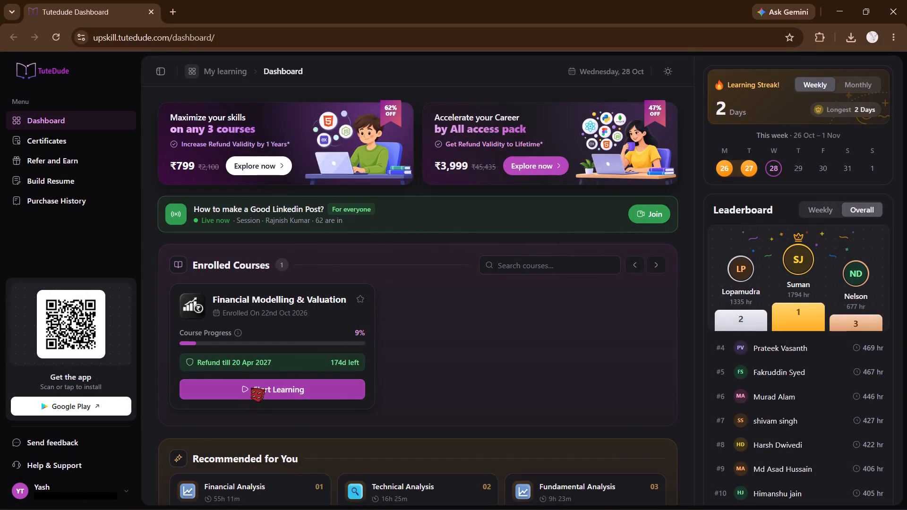
# Open the Financial Modelling & Valuation course and view the task document for Assignment 1, Excel Basics & Data Management Project.
pyautogui.click(251, 388)
pyautogui.scroll(-2, 251, 388)
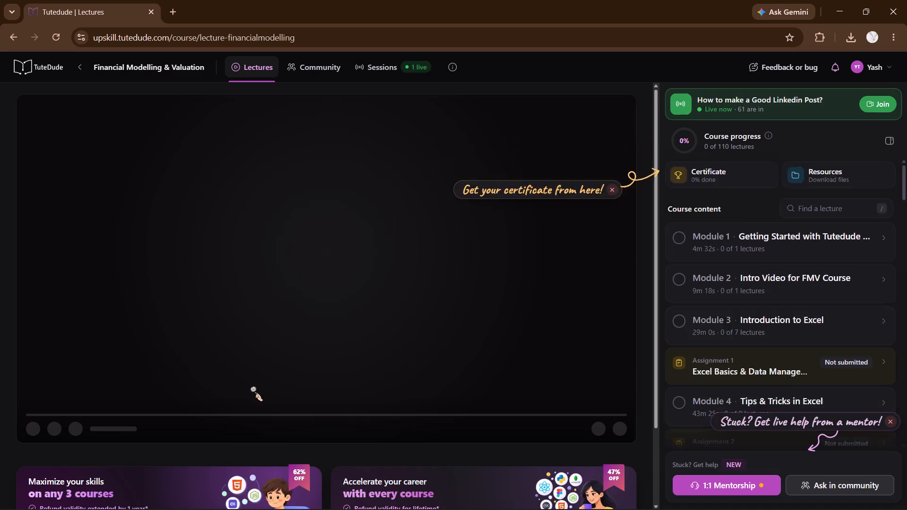
pyautogui.scroll(2, 704, 156)
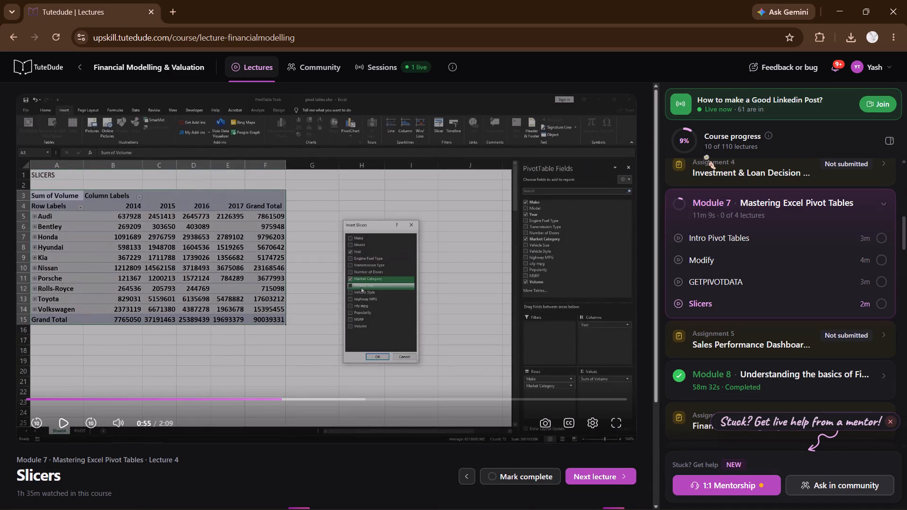
pyautogui.scroll(4, 750, 210)
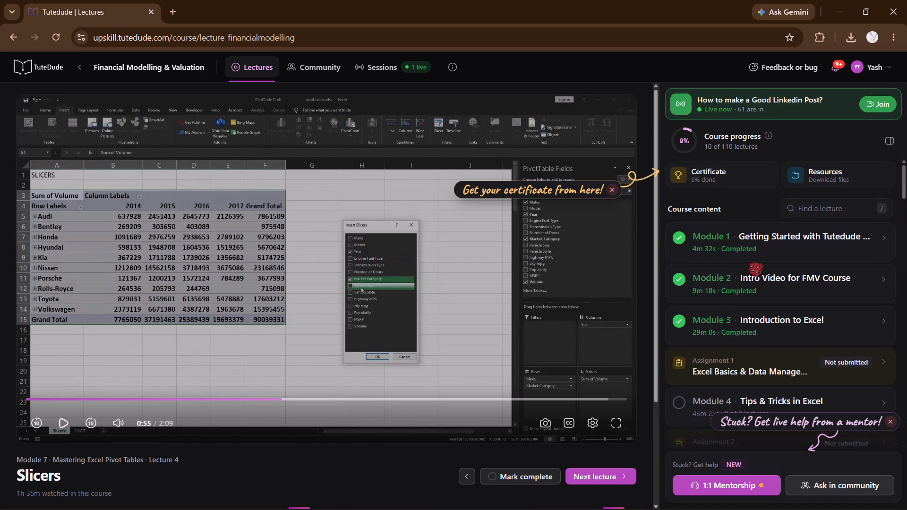
pyautogui.click(759, 332)
pyautogui.scroll(-2, 759, 332)
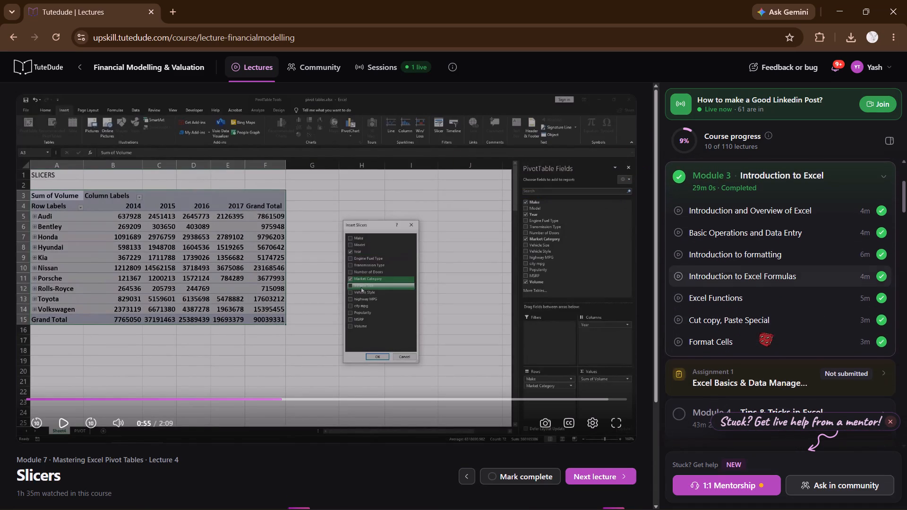
pyautogui.scroll(-1, 759, 332)
pyautogui.click(744, 370)
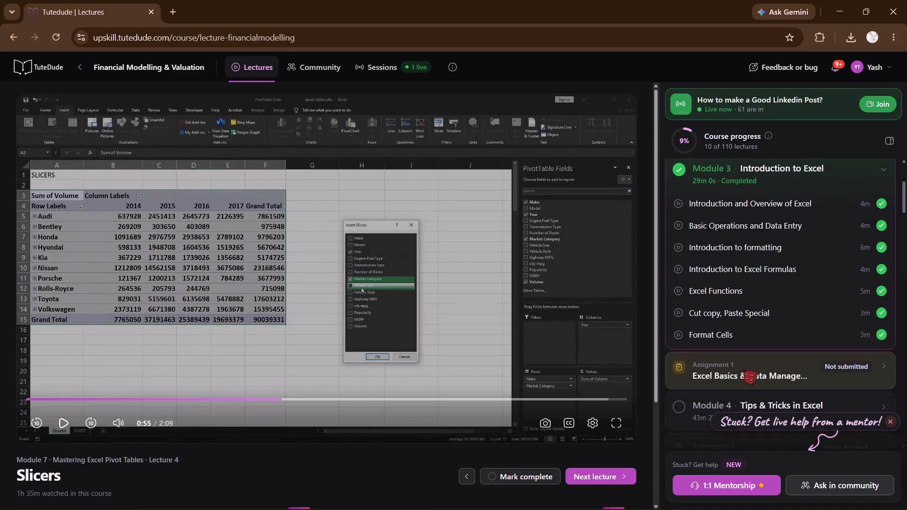
pyautogui.scroll(-1, 774, 370)
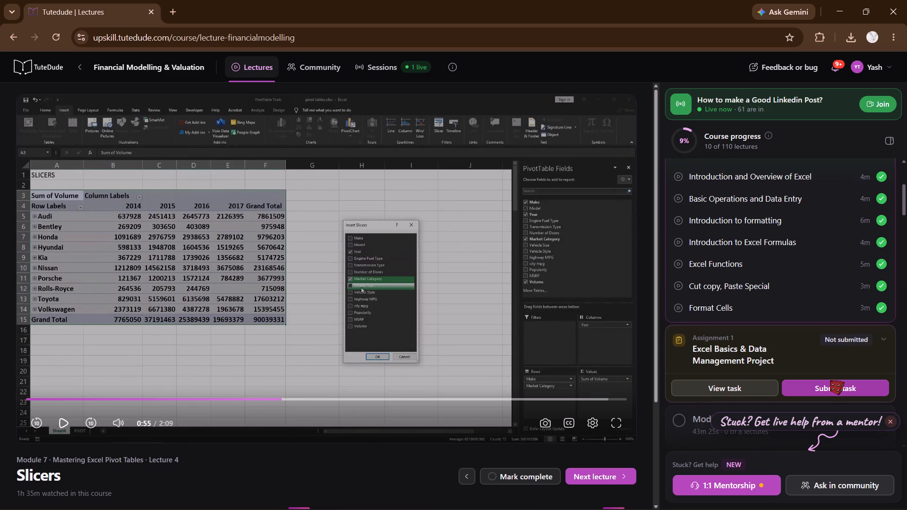
pyautogui.click(743, 388)
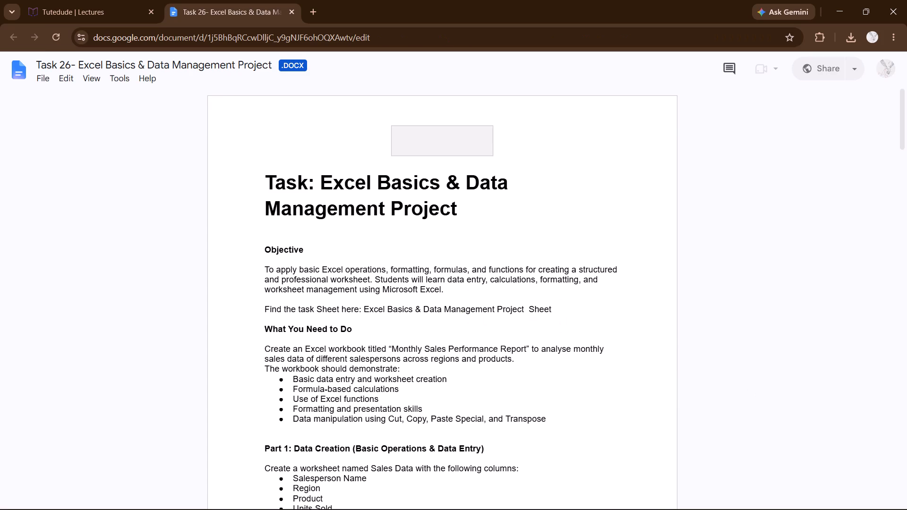
# Read through the assignment document, examining its objective, task sheet reference, required workbook title and the parts to complete.
pyautogui.scroll(-15, 324, 308)
pyautogui.scroll(8, 324, 308)
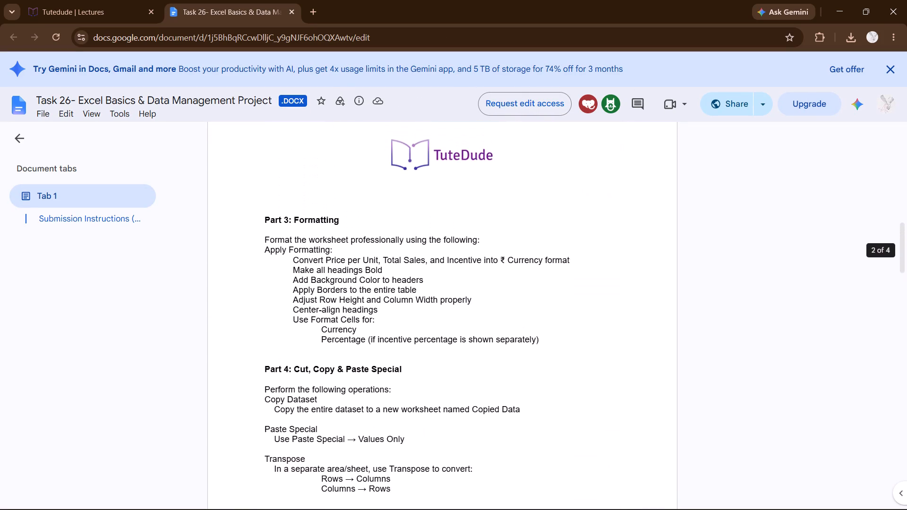
pyautogui.scroll(7, 251, 270)
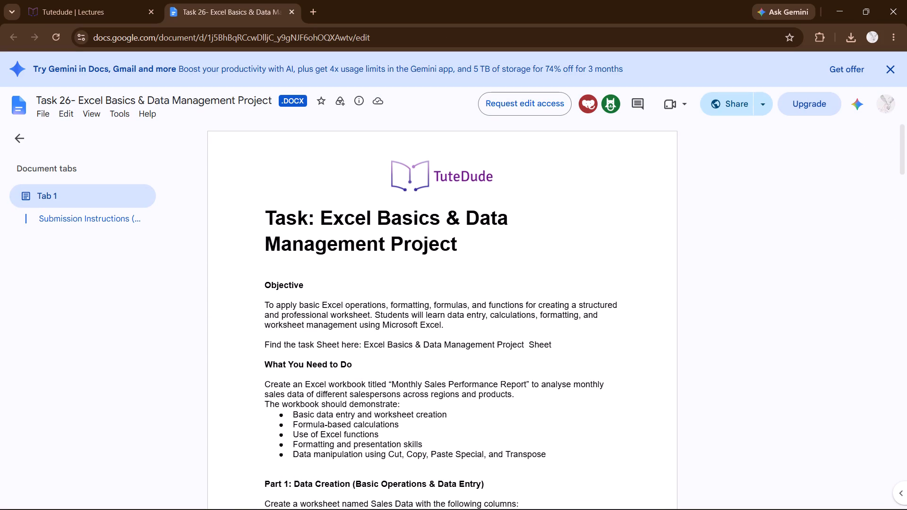
pyautogui.moveTo(265, 305); pyautogui.dragTo(357, 320)
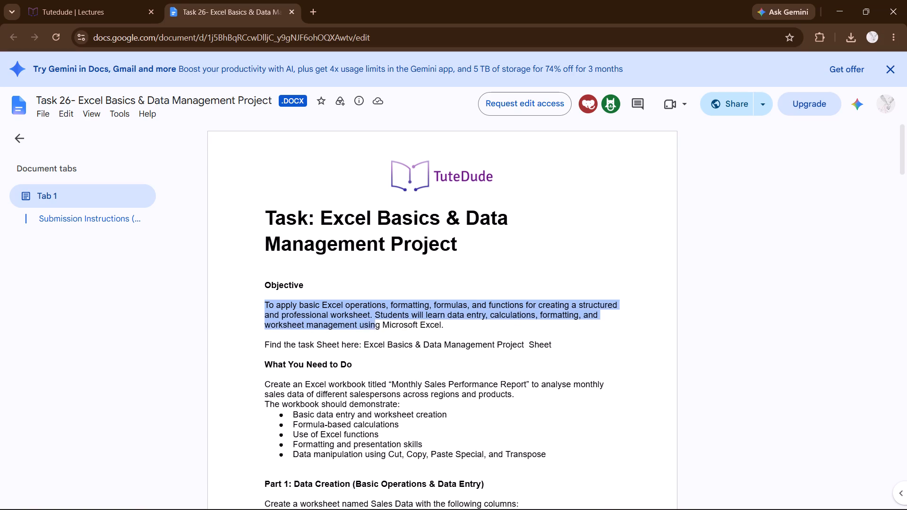
pyautogui.moveTo(357, 320); pyautogui.dragTo(449, 327)
pyautogui.click(449, 327)
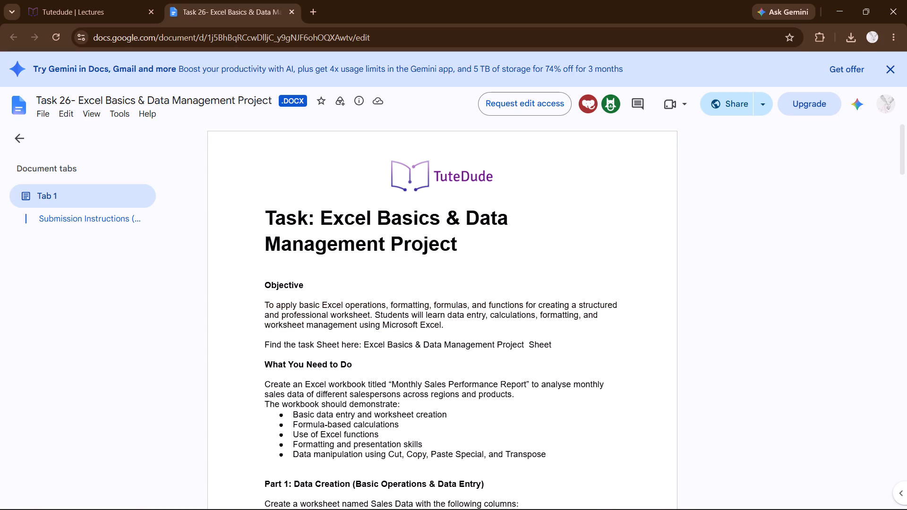
pyautogui.moveTo(365, 348); pyautogui.dragTo(516, 345)
pyautogui.click(516, 345)
pyautogui.scroll(-1, 342, 401)
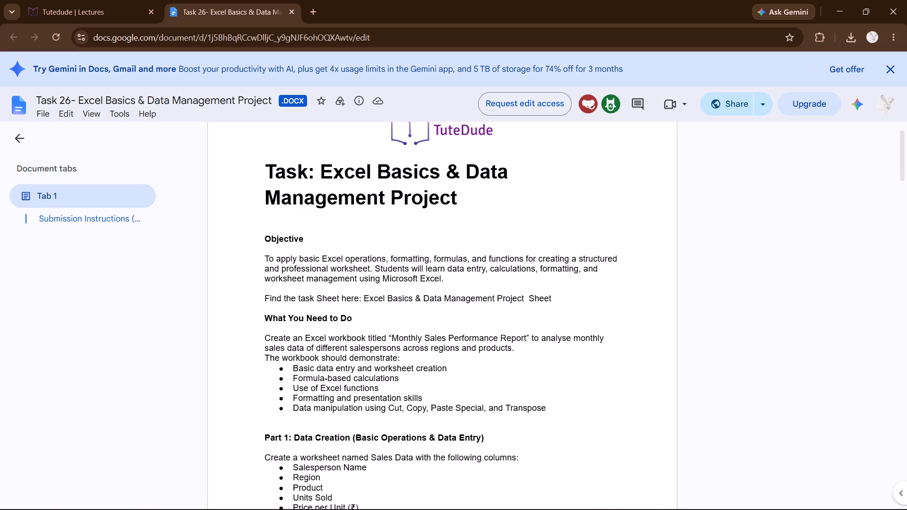
pyautogui.moveTo(392, 339); pyautogui.dragTo(532, 336)
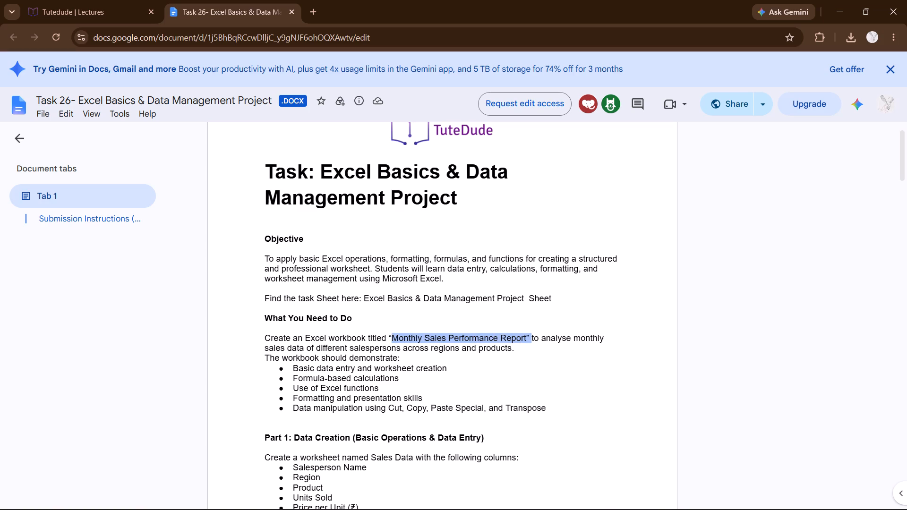
pyautogui.moveTo(532, 336); pyautogui.dragTo(346, 369)
pyautogui.click(346, 369)
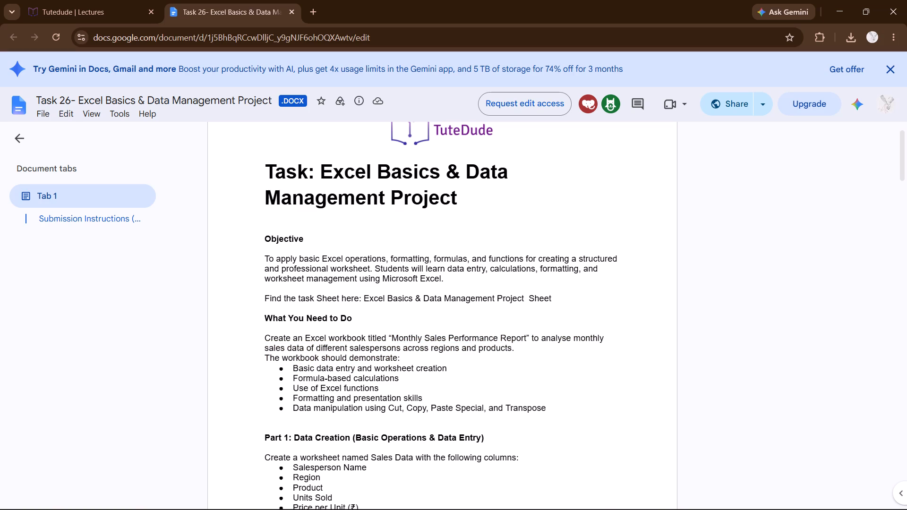
# In File Explorer, create a new folder named TuteDude on the New Volume (D:) drive.
pyautogui.click(488, 507)
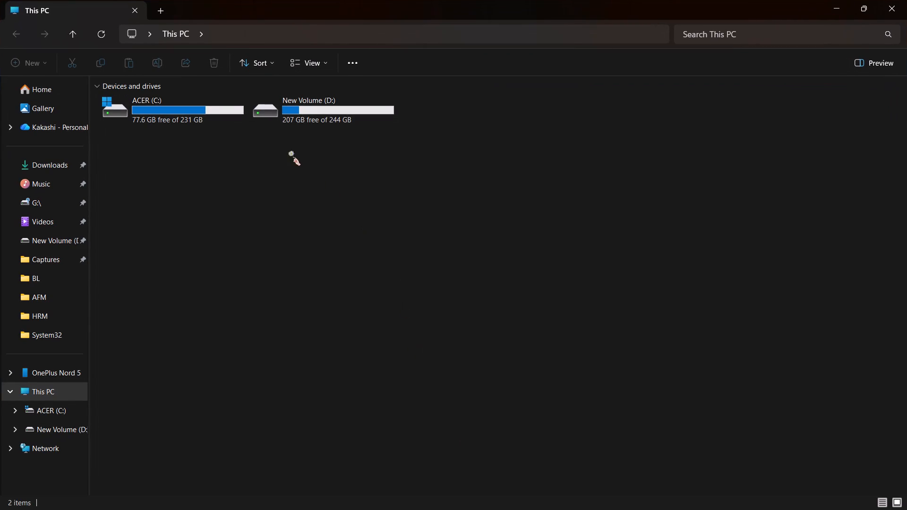
pyautogui.doubleClick(303, 111)
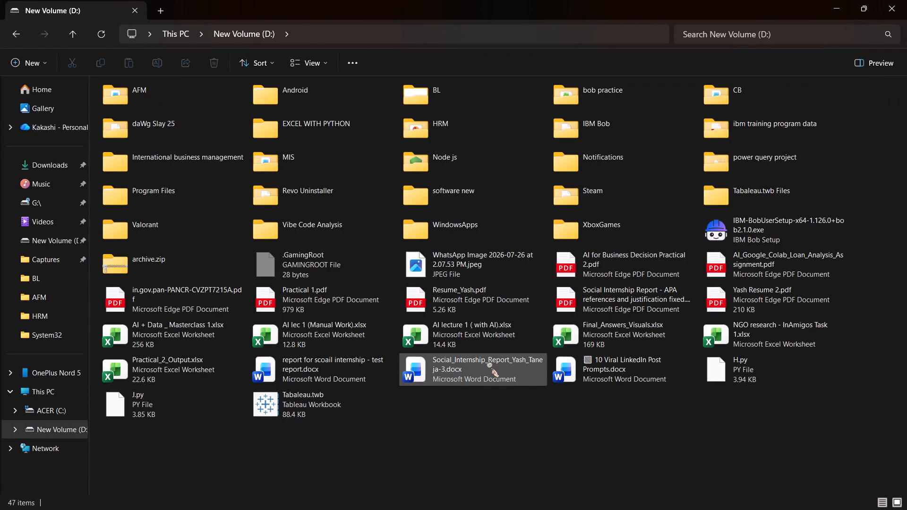
pyautogui.rightClick(516, 425)
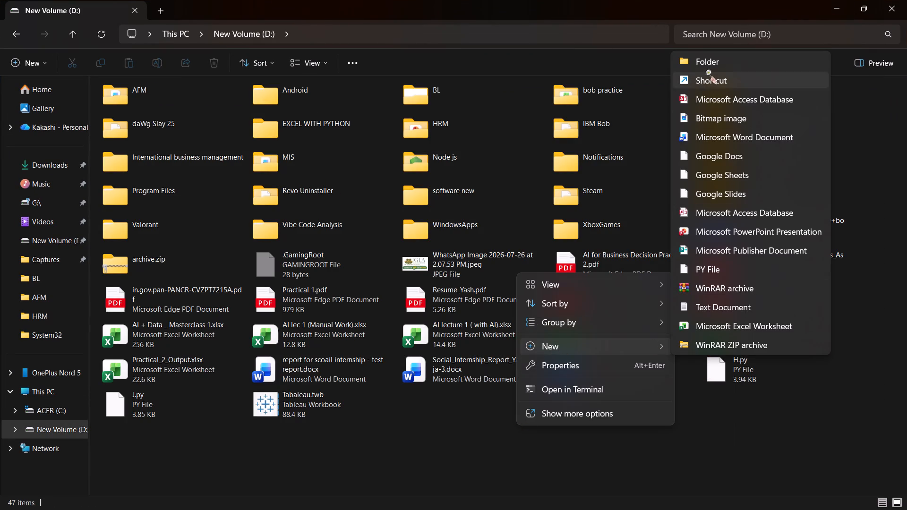
pyautogui.click(708, 65)
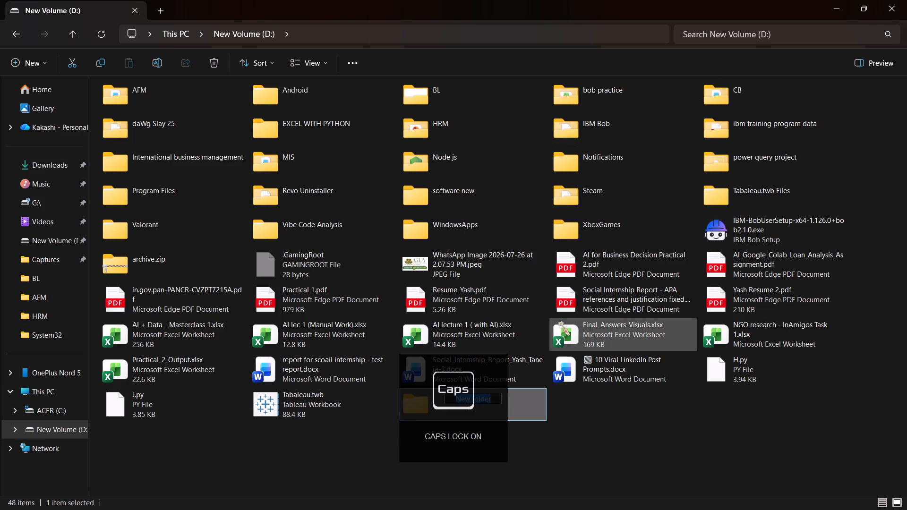
pyautogui.press('t')
pyautogui.write('ute')
pyautogui.press('d')
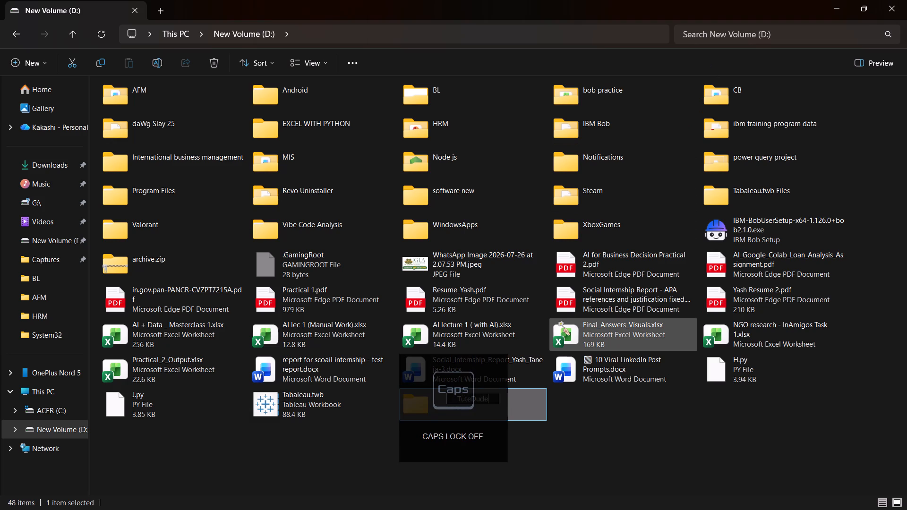
pyautogui.press('Return')
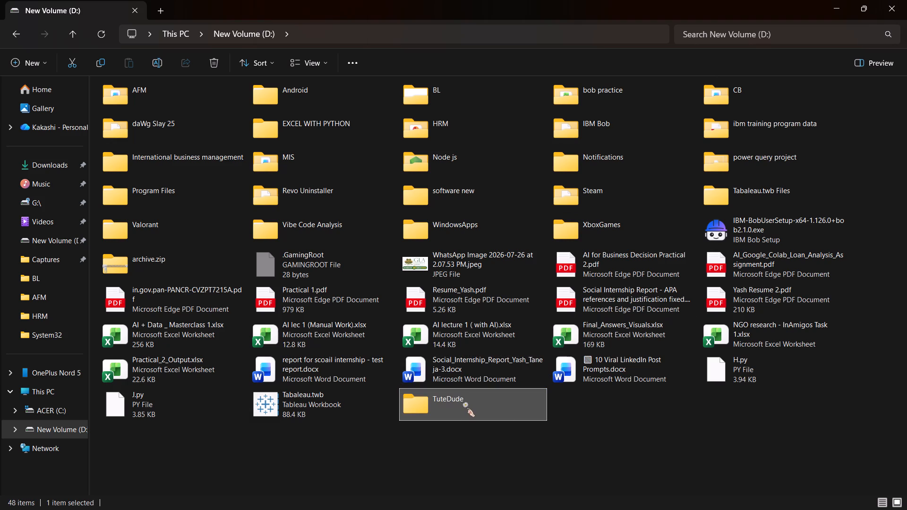
# Launch Excel and create a blank workbook, dismissing the subscription sign-in dialog.
pyautogui.click(416, 500)
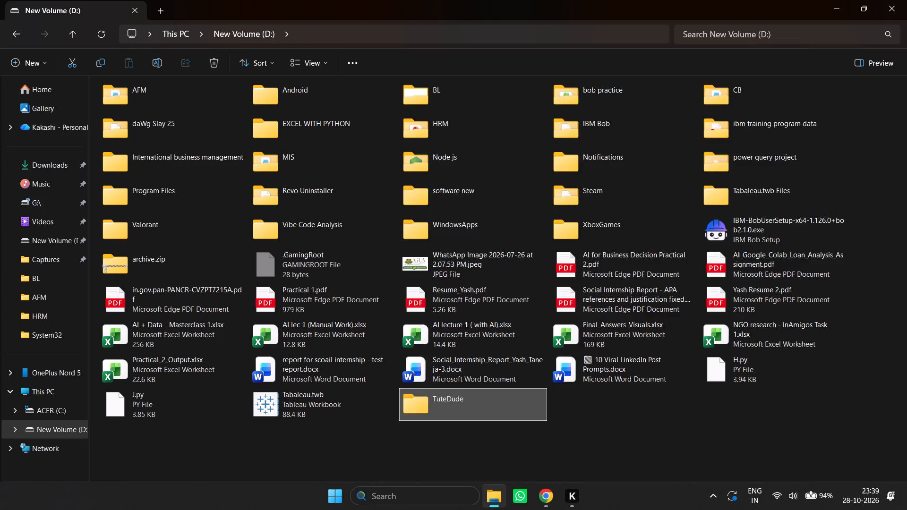
pyautogui.write('ex')
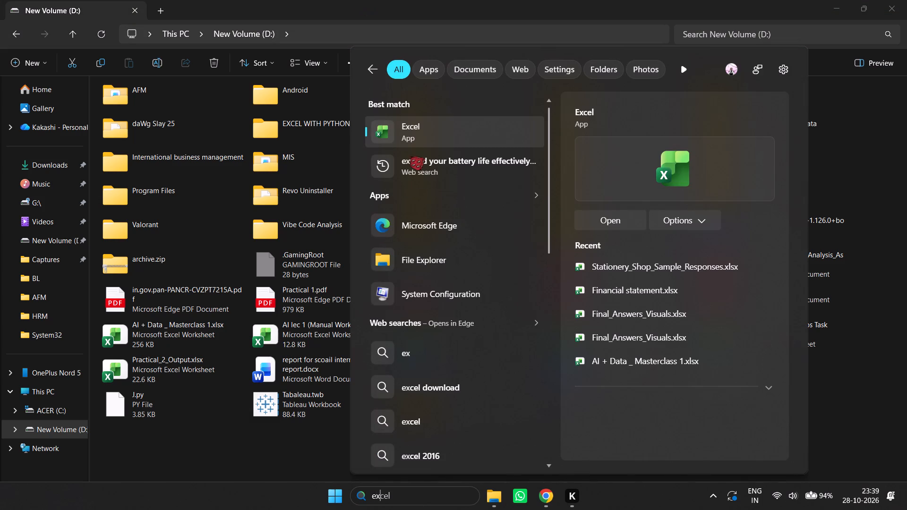
pyautogui.click(427, 136)
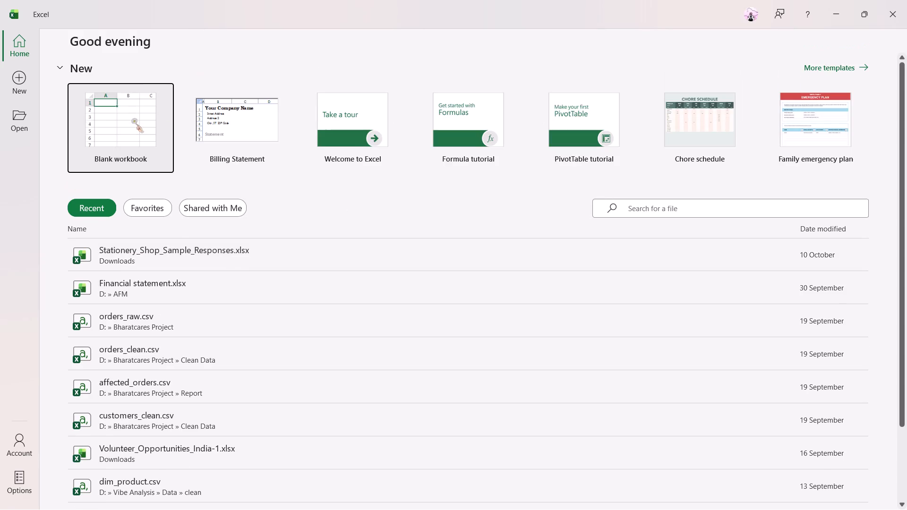
pyautogui.click(132, 119)
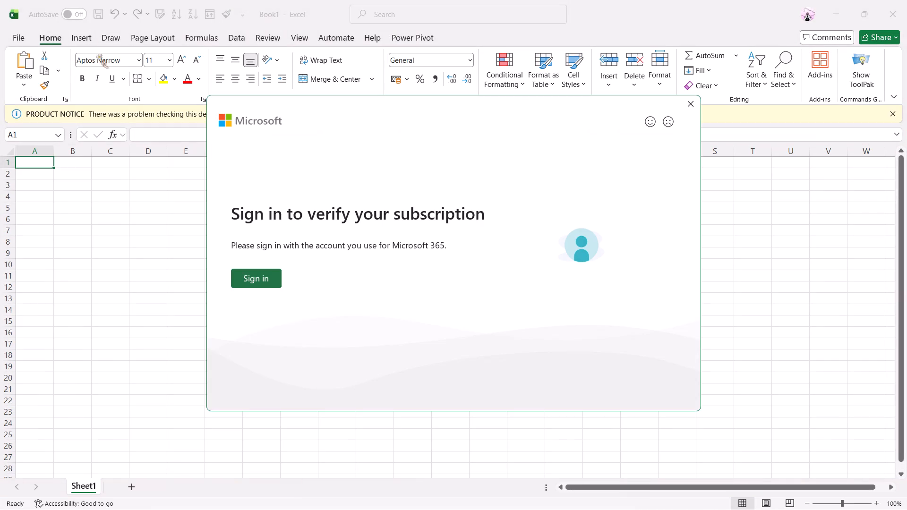
pyautogui.click(696, 100)
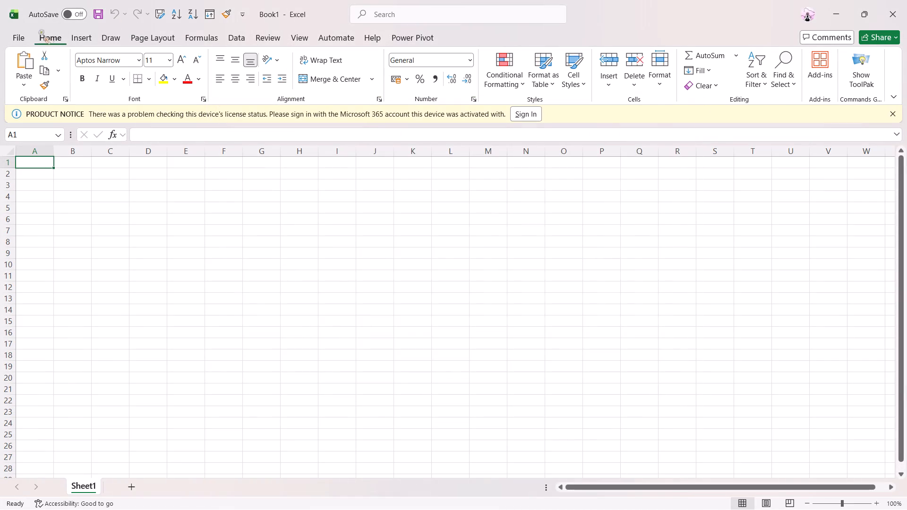
# Save the workbook on New Volume (D:) as Monthly Sales Performance Report, using the title copied from the task document.
pyautogui.click(20, 34)
pyautogui.click(30, 212)
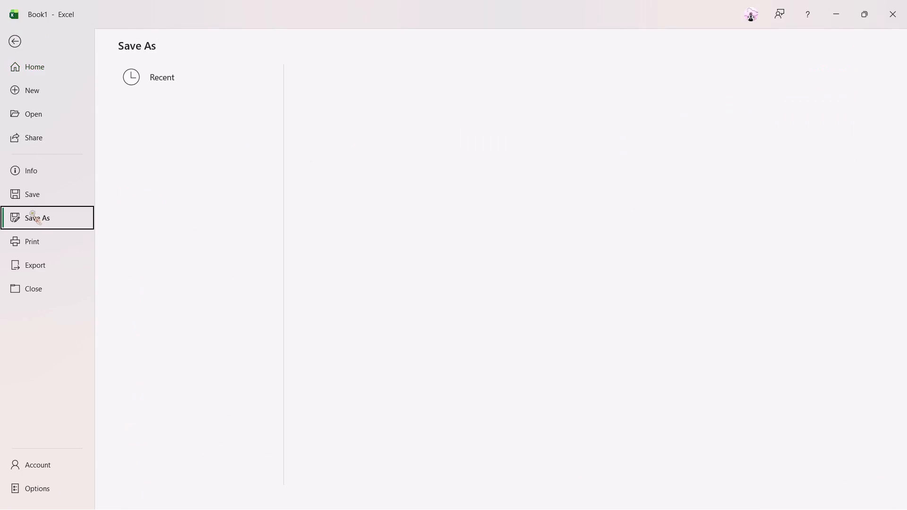
pyautogui.click(222, 255)
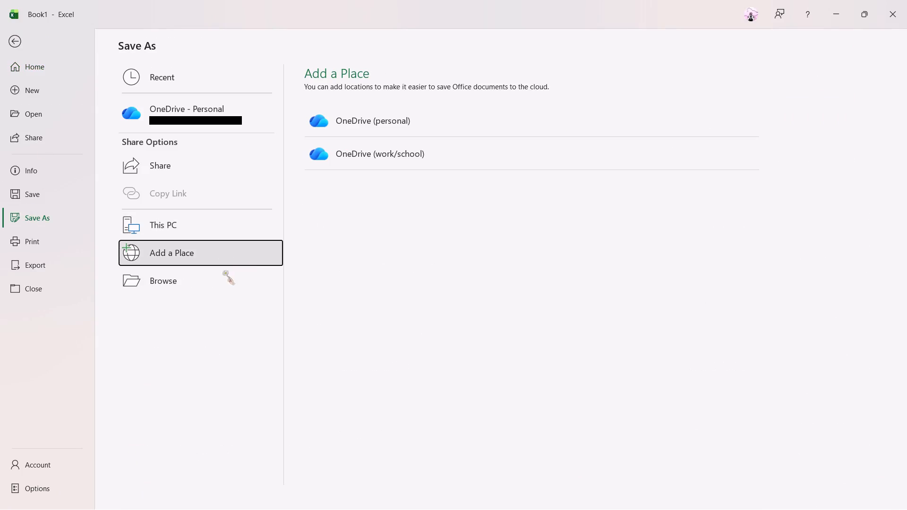
pyautogui.click(218, 280)
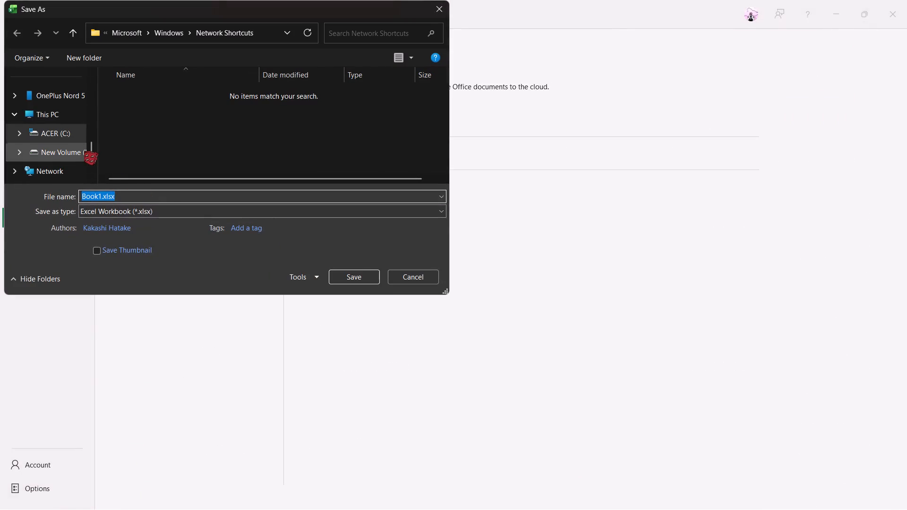
pyautogui.click(83, 151)
pyautogui.scroll(-3, 216, 133)
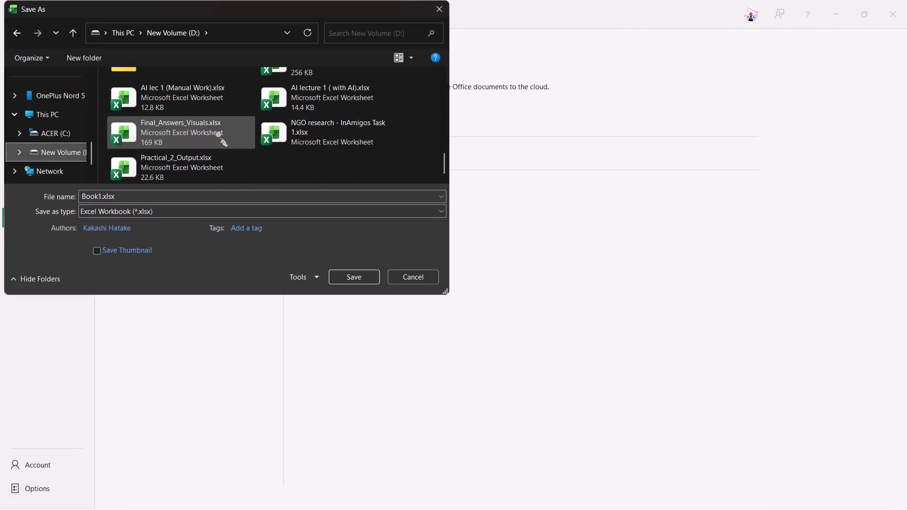
pyautogui.scroll(1, 216, 133)
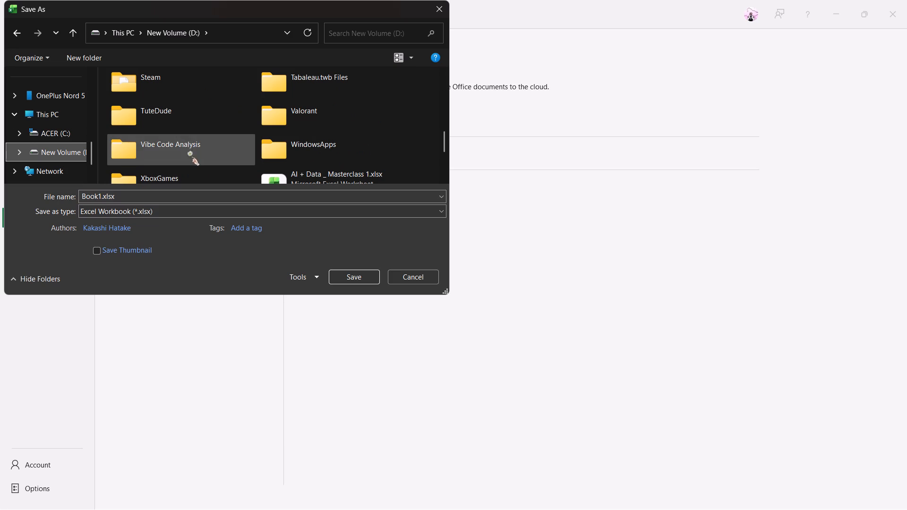
pyautogui.click(187, 120)
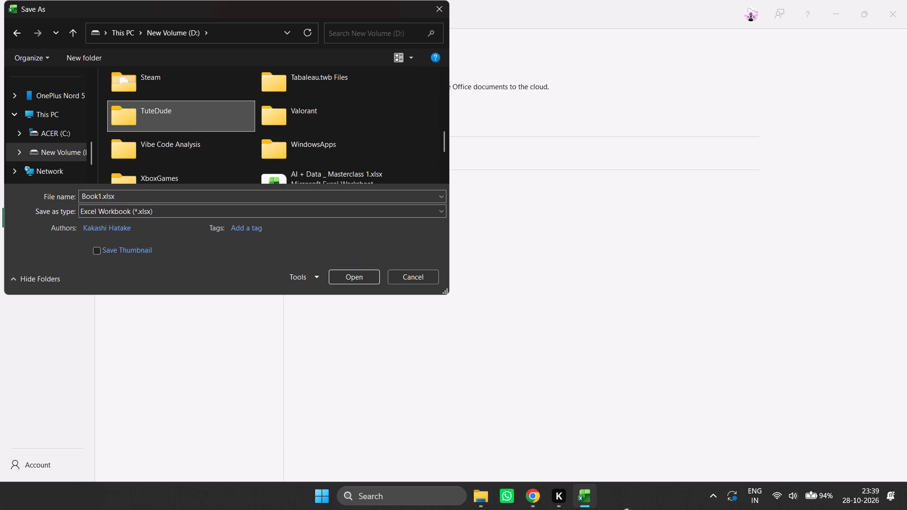
pyautogui.click(524, 495)
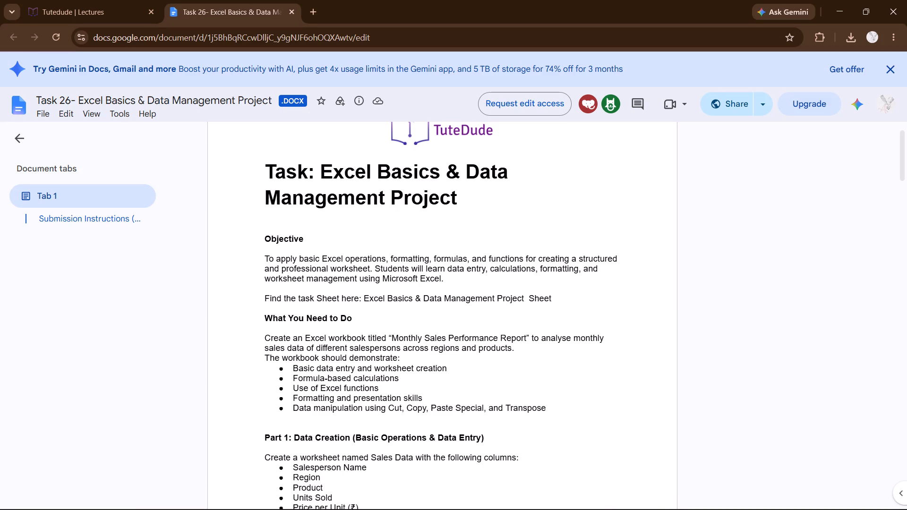
pyautogui.moveTo(393, 340); pyautogui.dragTo(518, 335)
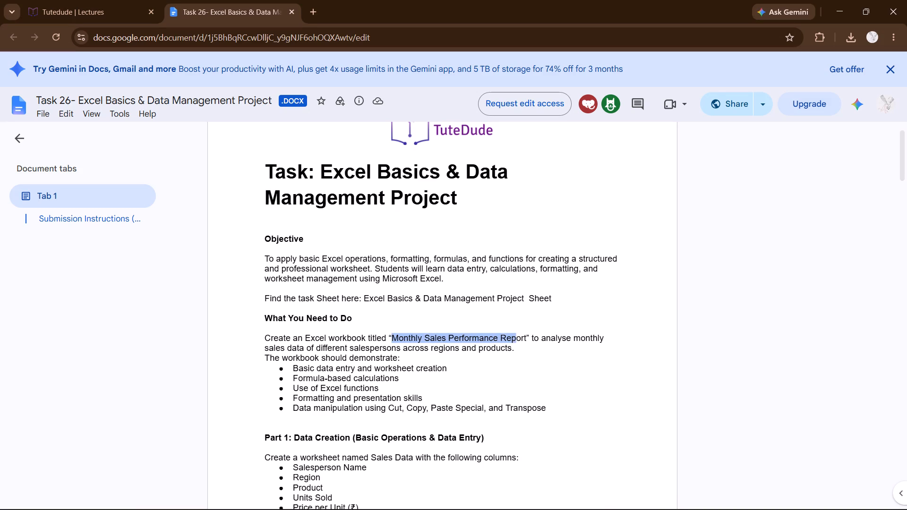
pyautogui.moveTo(518, 335); pyautogui.dragTo(527, 334)
pyautogui.hotkey('ctrl', 'c')
pyautogui.click(584, 504)
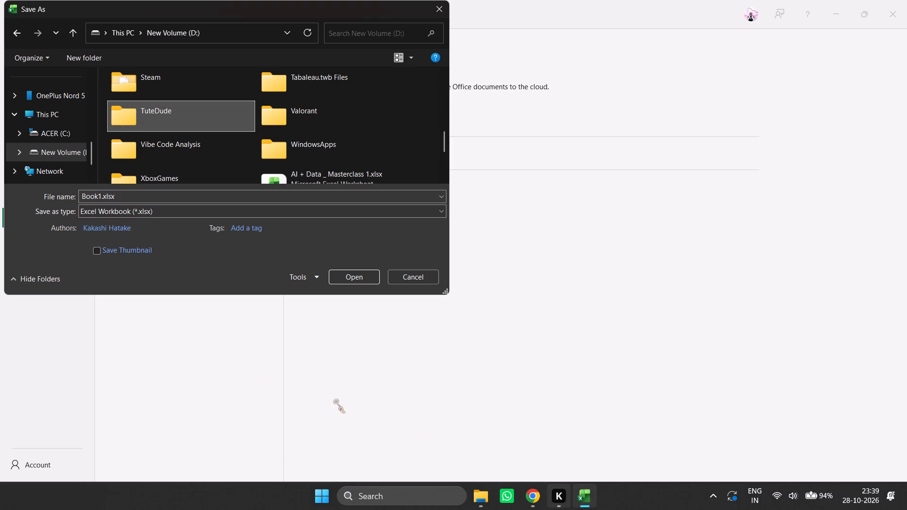
pyautogui.click(130, 200)
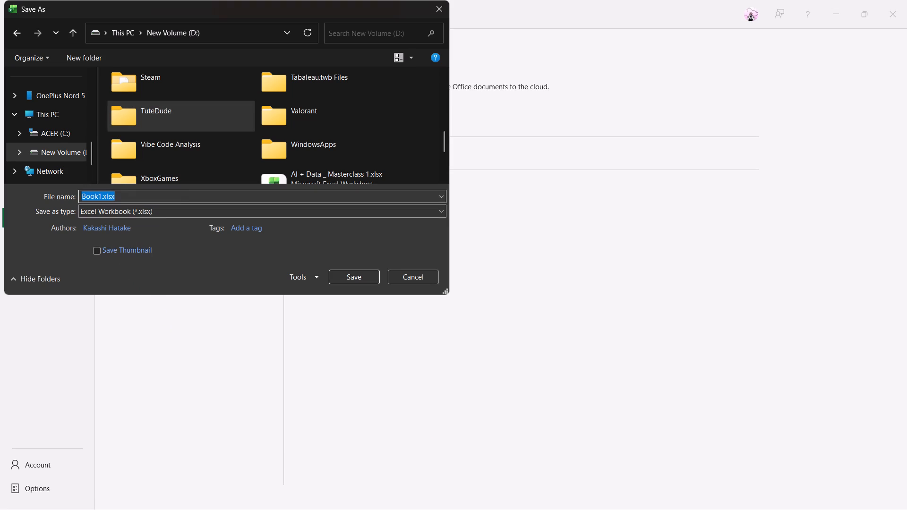
pyautogui.hotkey('ctrl', 'v')
pyautogui.press('Return')
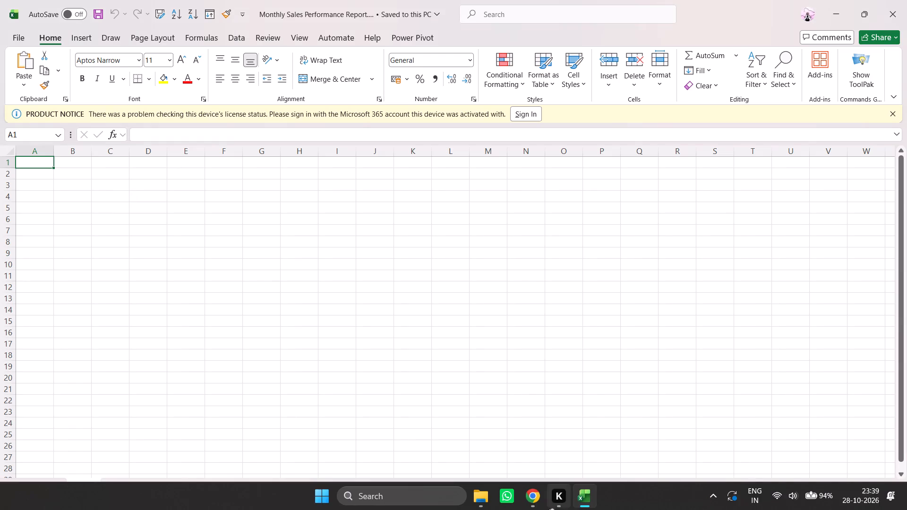
# Copy the Salesperson Name column heading from the task document into cell A1 and fit column A's width to it.
pyautogui.moveTo(534, 505); pyautogui.dragTo(562, 505)
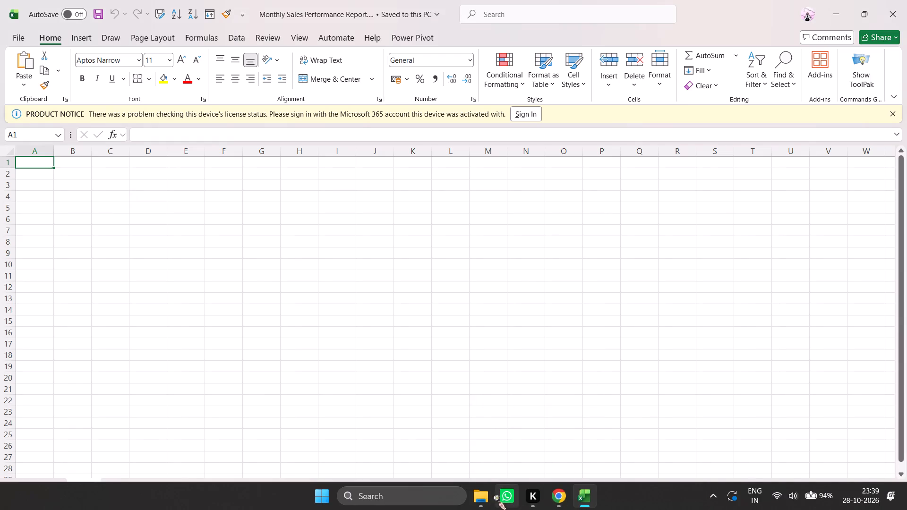
pyautogui.click(526, 390)
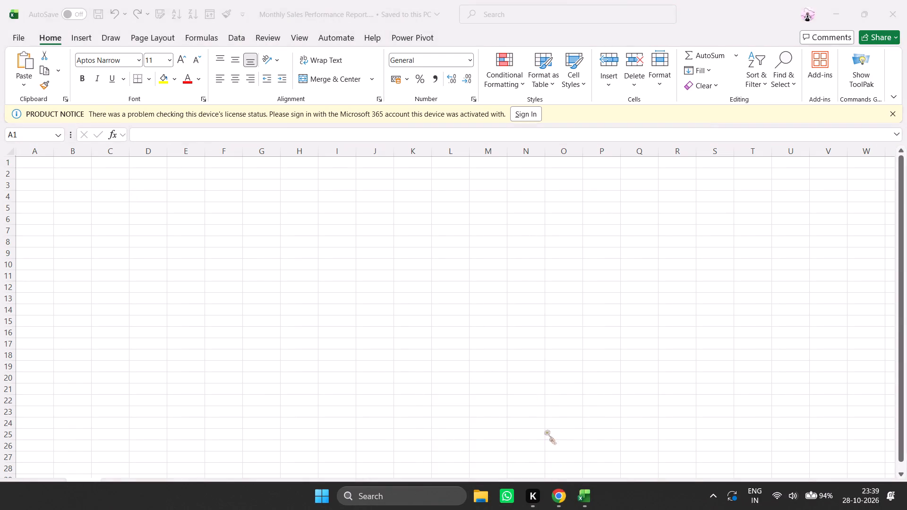
pyautogui.click(561, 509)
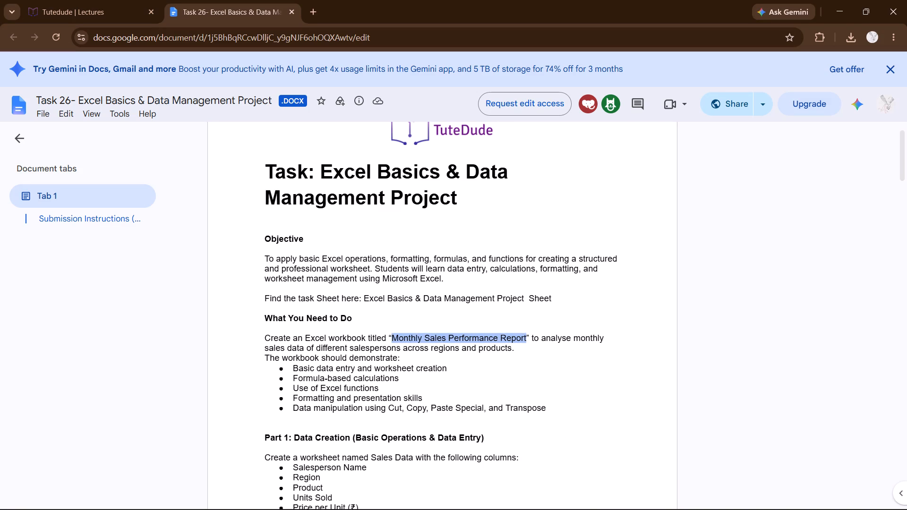
pyautogui.click(311, 370)
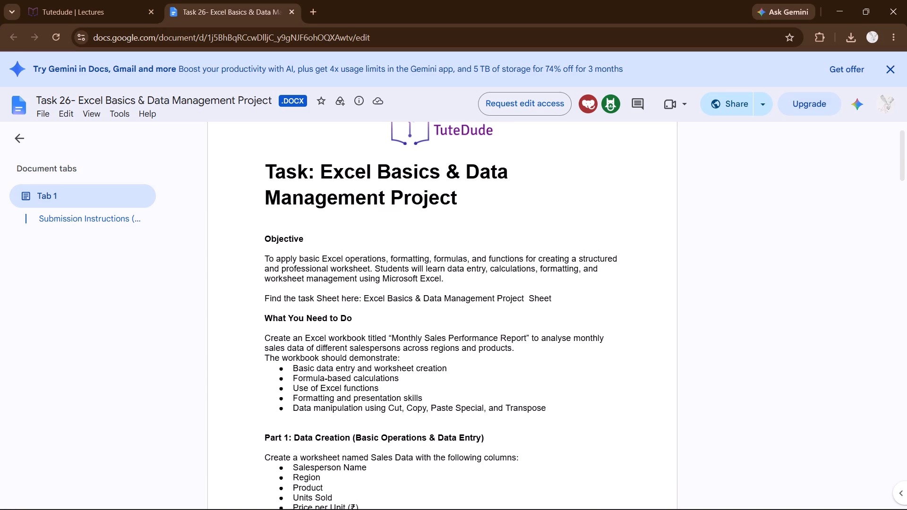
pyautogui.scroll(-2, 336, 364)
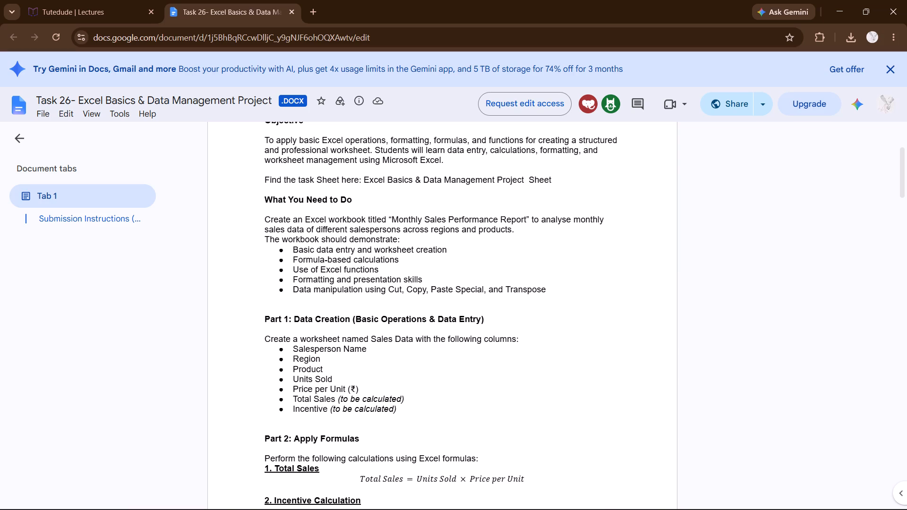
pyautogui.moveTo(291, 351); pyautogui.dragTo(369, 351)
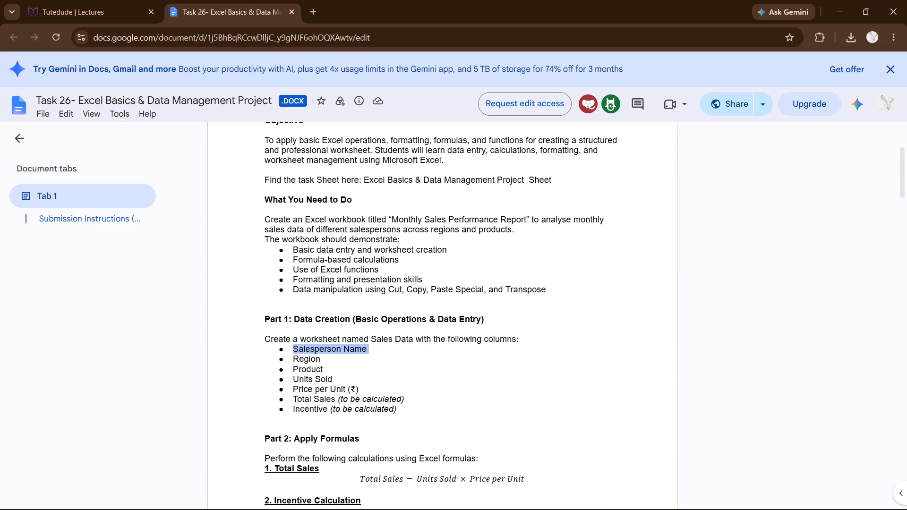
pyautogui.hotkey('ctrl', 'c')
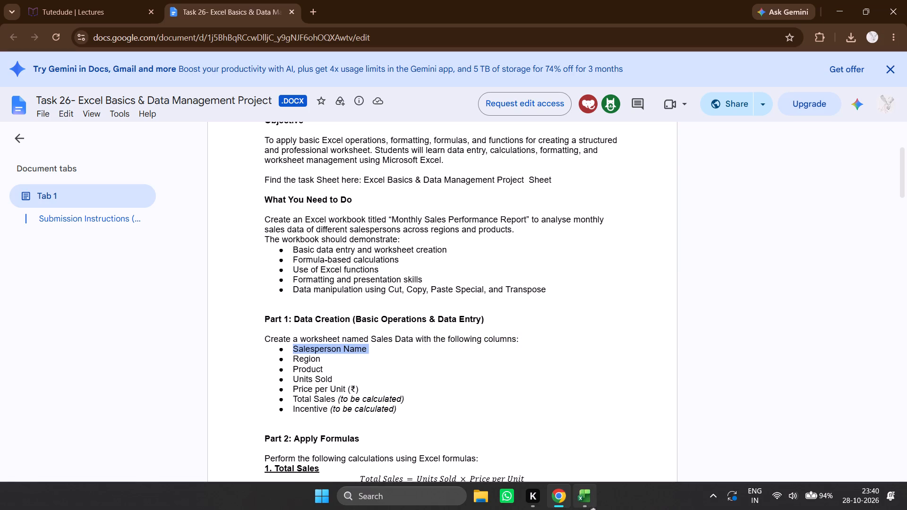
pyautogui.click(586, 509)
pyautogui.hotkey('ctrl', 'v')
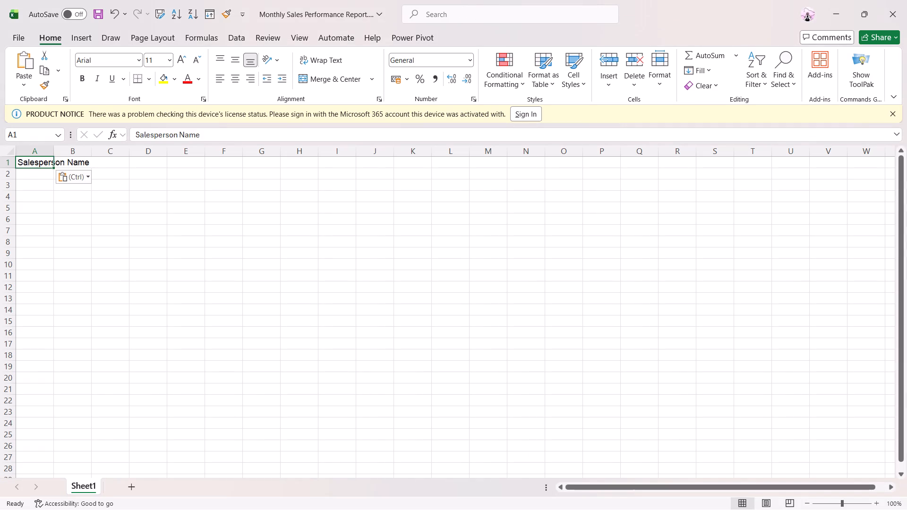
pyautogui.doubleClick(53, 153)
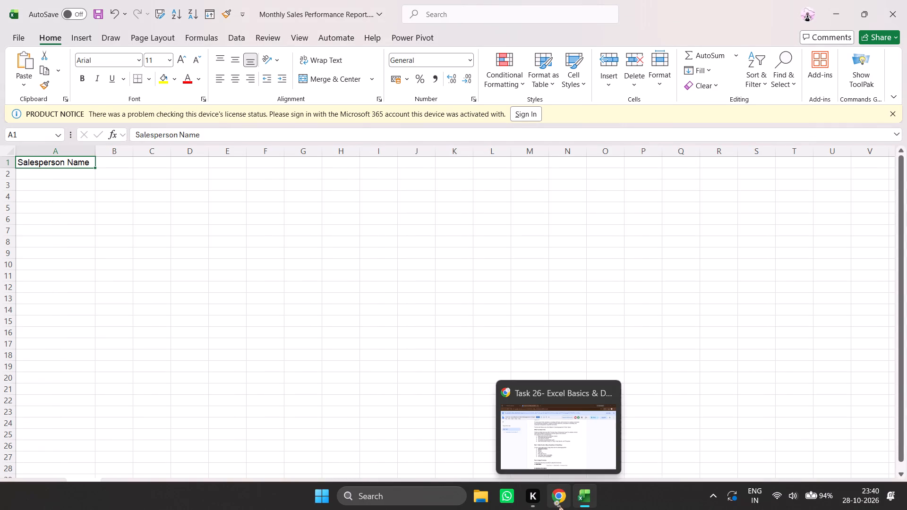
# Copy the remaining column names, Region through Incentive, from the task document and paste them starting at cell B1.
pyautogui.click(554, 501)
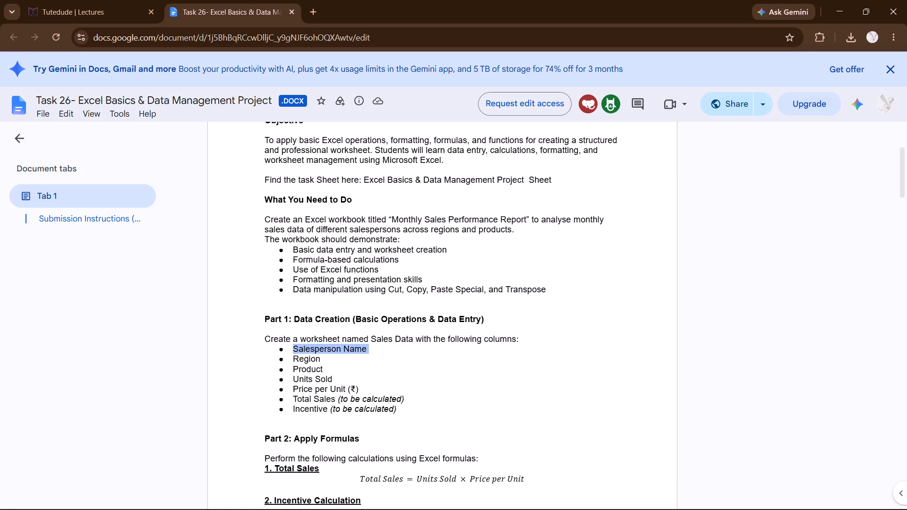
pyautogui.moveTo(293, 358); pyautogui.dragTo(425, 409)
pyautogui.hotkey('ctrl', 'c')
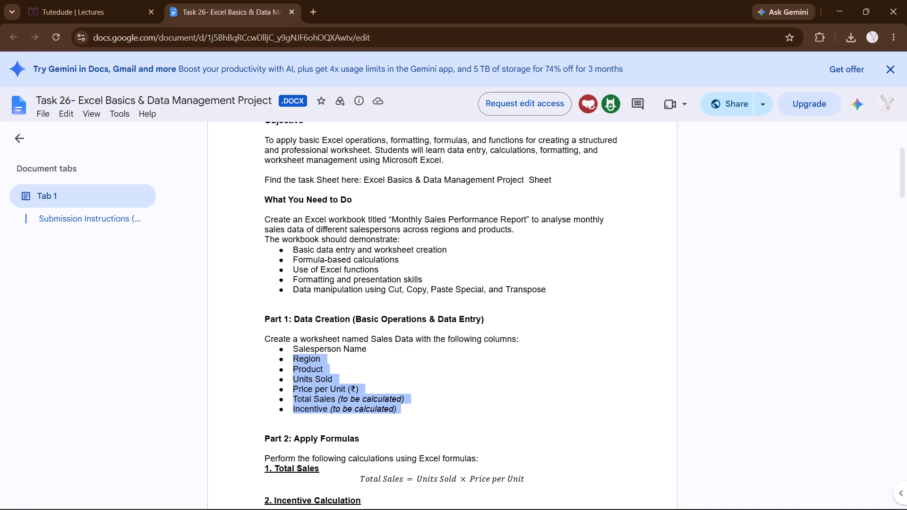
pyautogui.click(591, 508)
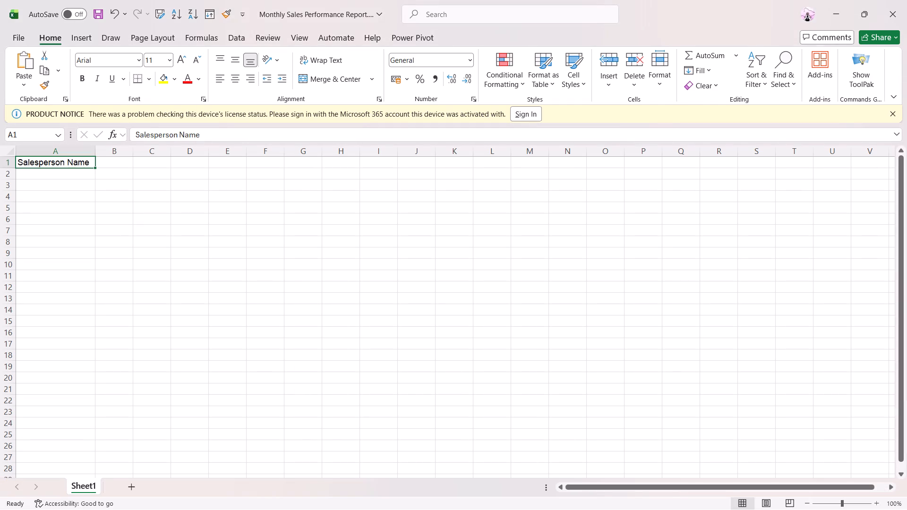
pyautogui.click(108, 161)
pyautogui.hotkey('ctrl', 'v')
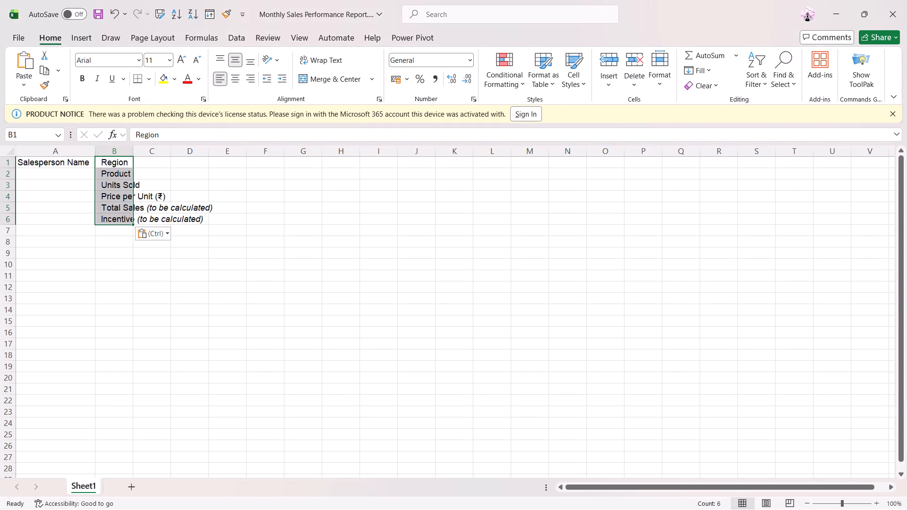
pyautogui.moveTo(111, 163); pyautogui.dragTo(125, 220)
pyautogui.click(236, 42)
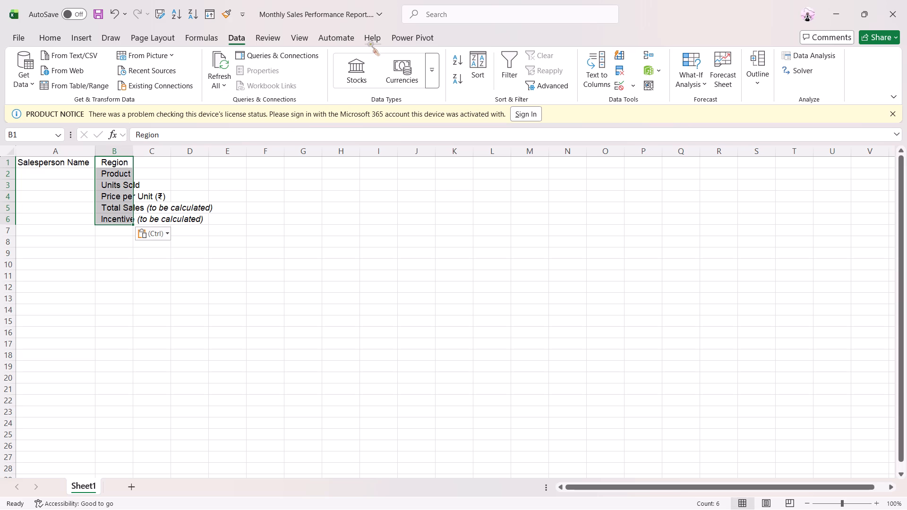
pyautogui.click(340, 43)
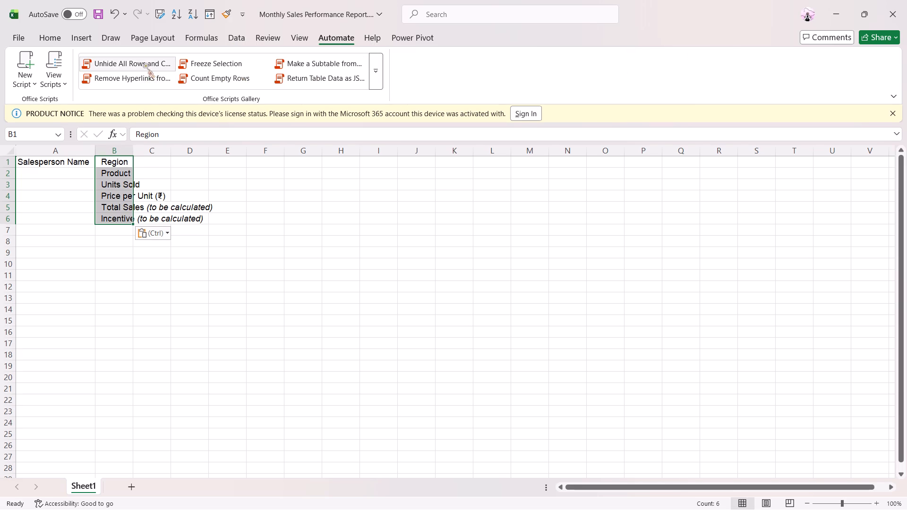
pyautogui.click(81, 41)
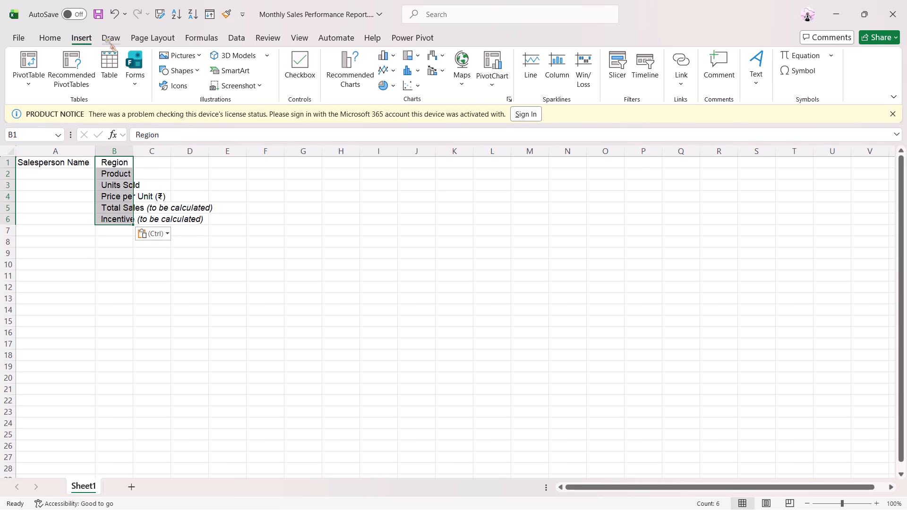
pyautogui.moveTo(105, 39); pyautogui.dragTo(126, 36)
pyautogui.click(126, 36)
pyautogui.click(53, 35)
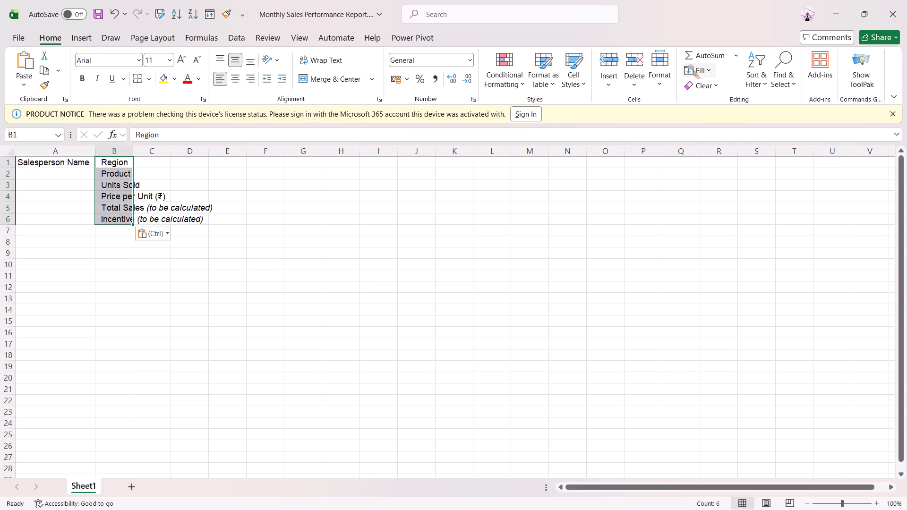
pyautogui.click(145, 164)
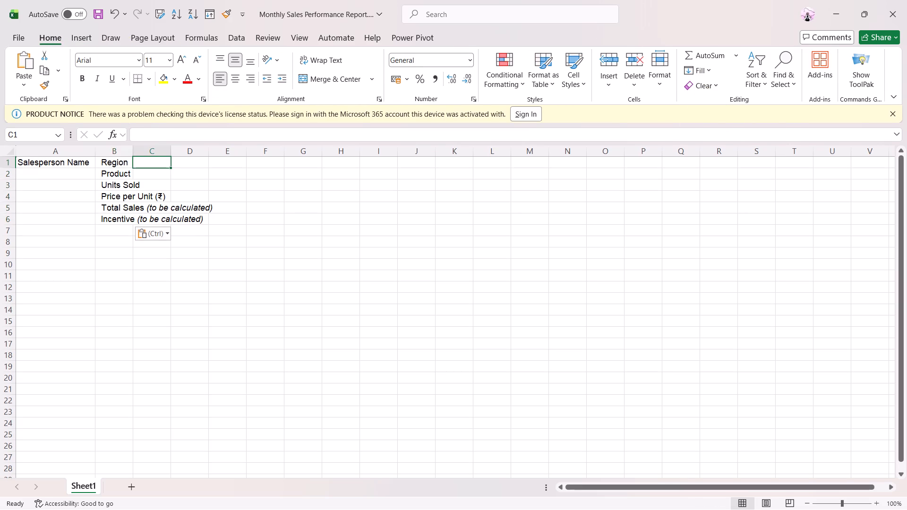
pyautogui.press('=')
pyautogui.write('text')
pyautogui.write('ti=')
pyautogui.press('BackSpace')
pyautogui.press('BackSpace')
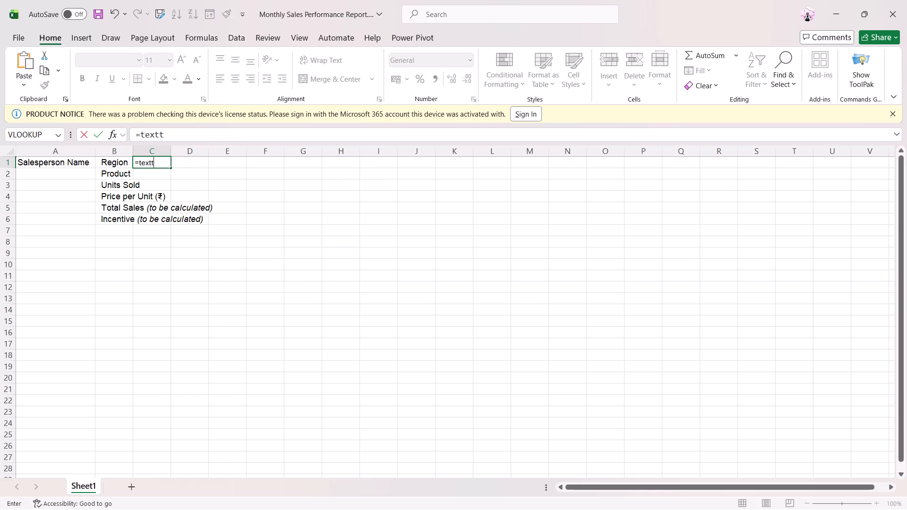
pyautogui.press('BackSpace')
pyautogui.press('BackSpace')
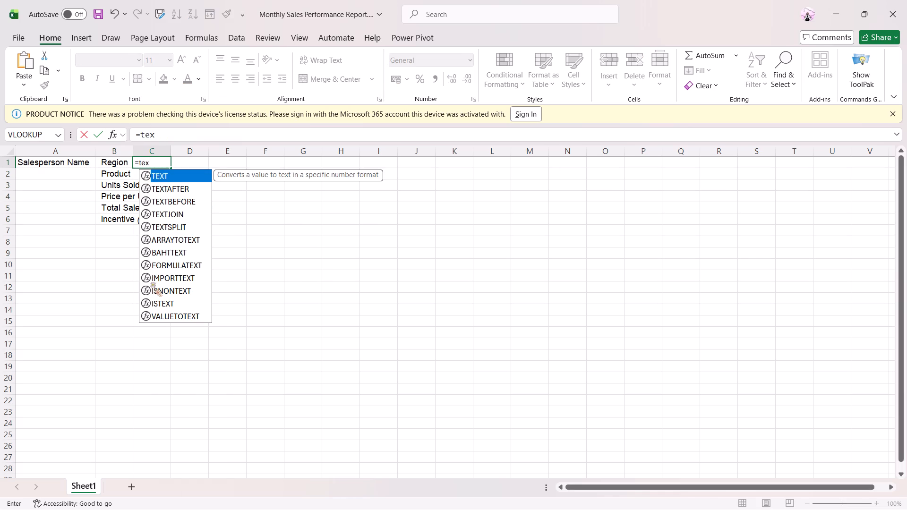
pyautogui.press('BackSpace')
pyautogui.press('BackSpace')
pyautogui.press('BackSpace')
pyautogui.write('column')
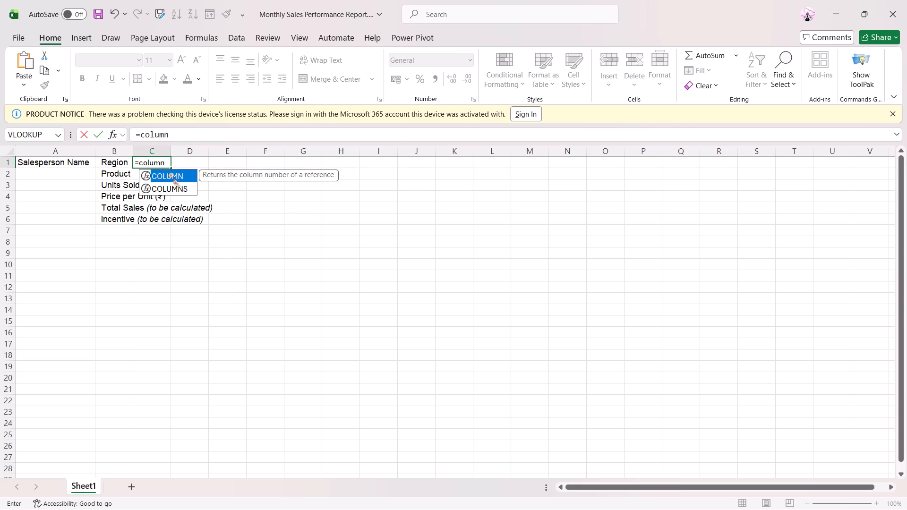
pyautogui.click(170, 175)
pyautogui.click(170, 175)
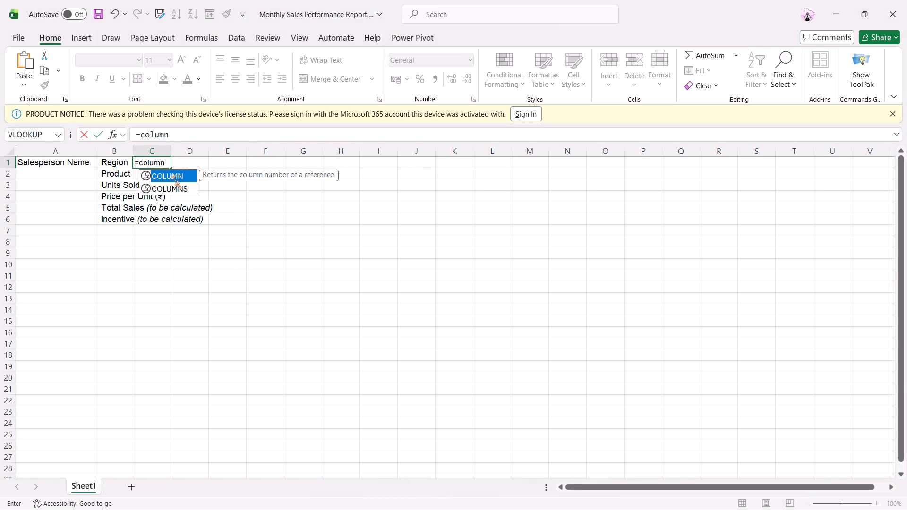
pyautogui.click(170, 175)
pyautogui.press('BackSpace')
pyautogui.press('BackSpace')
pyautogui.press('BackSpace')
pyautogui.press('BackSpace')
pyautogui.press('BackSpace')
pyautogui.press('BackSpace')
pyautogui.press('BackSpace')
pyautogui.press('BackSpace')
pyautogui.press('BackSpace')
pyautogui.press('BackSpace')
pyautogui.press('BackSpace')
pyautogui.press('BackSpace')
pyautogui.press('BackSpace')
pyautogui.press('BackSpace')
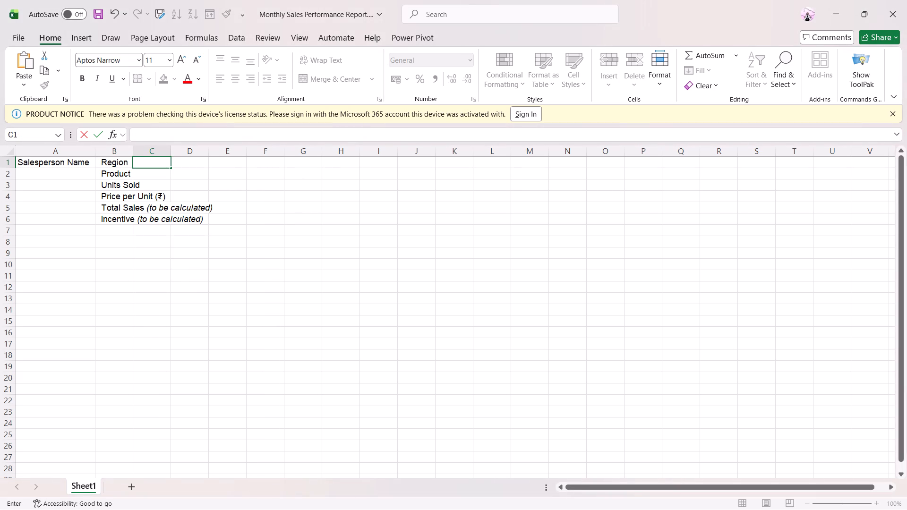
# Copy the Product heading text from cell B2 into cell C1.
pyautogui.moveTo(114, 174); pyautogui.dragTo(168, 132)
pyautogui.click(168, 132)
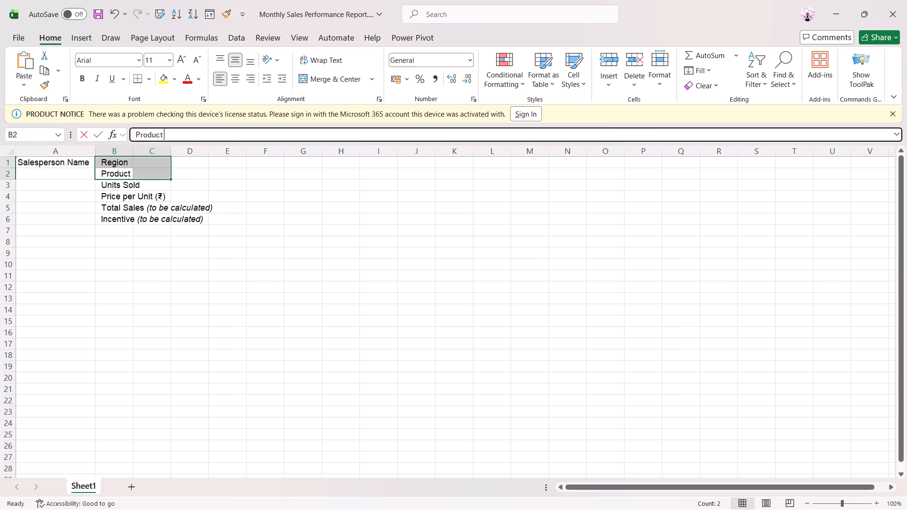
pyautogui.moveTo(168, 132); pyautogui.dragTo(138, 136)
pyautogui.hotkey('ctrl', 'c')
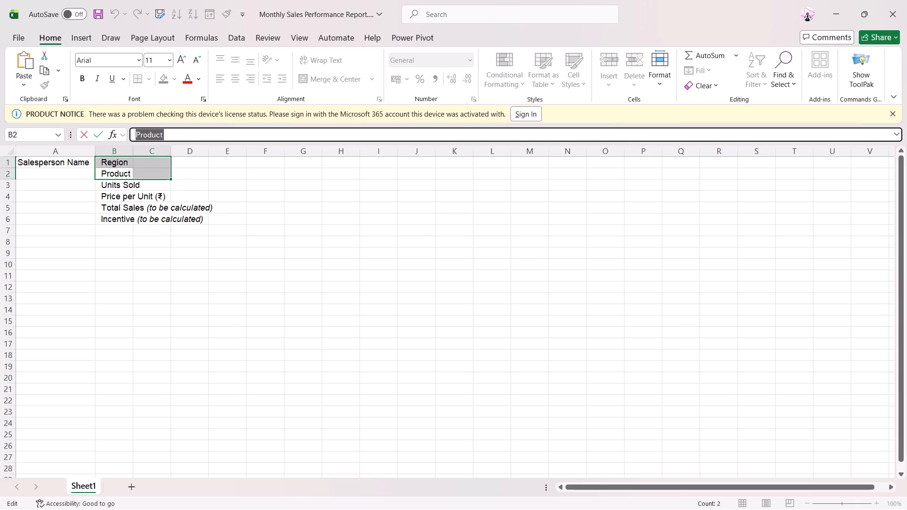
pyautogui.click(163, 165)
pyautogui.hotkey('ctrl', 'v')
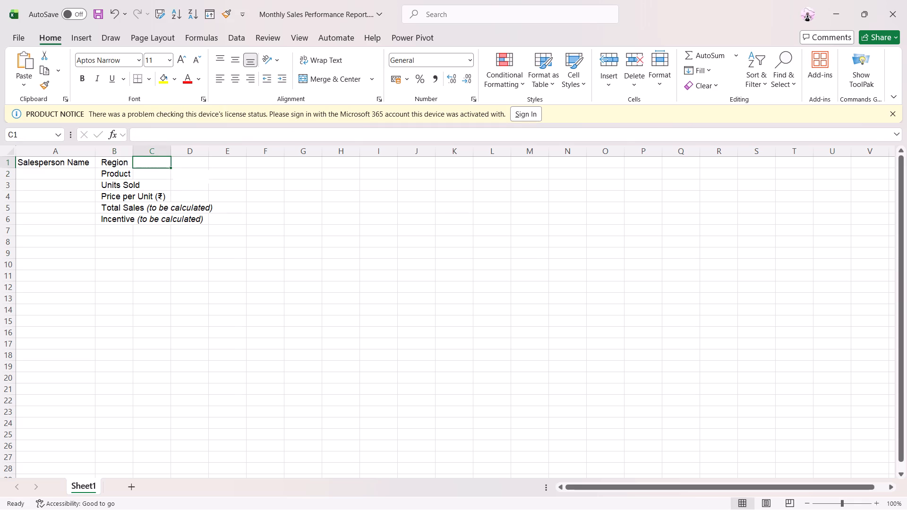
# Copy the Units Sold heading text from cell B3 into cell D1.
pyautogui.click(121, 183)
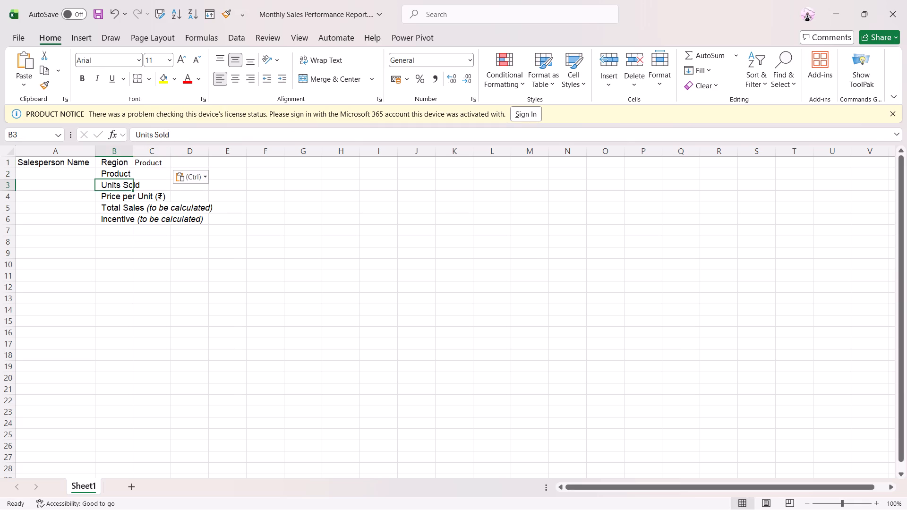
pyautogui.moveTo(173, 132); pyautogui.dragTo(127, 138)
pyautogui.hotkey('ctrl', 'c')
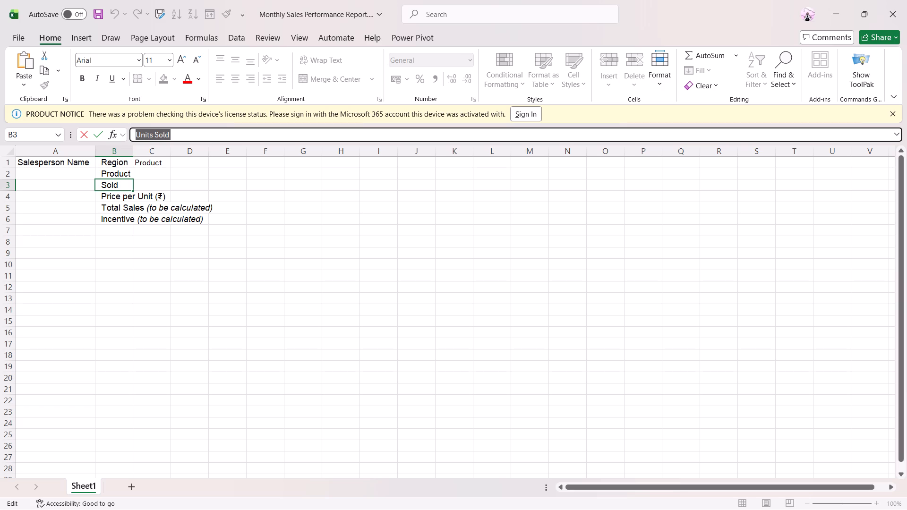
pyautogui.click(190, 165)
pyautogui.hotkey('ctrl', 'v')
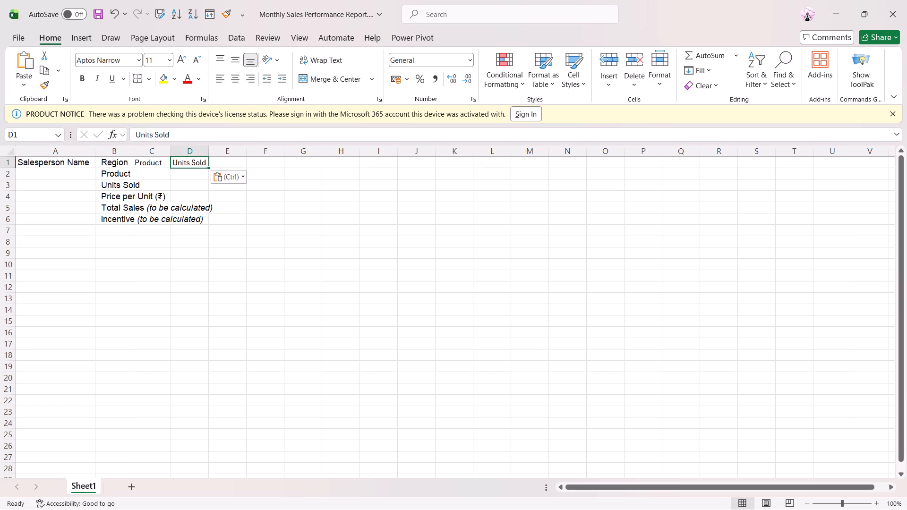
# Copy the Price per Unit (₹) heading text from cell B4 into cell E1.
pyautogui.moveTo(130, 198); pyautogui.dragTo(200, 130)
pyautogui.click(200, 130)
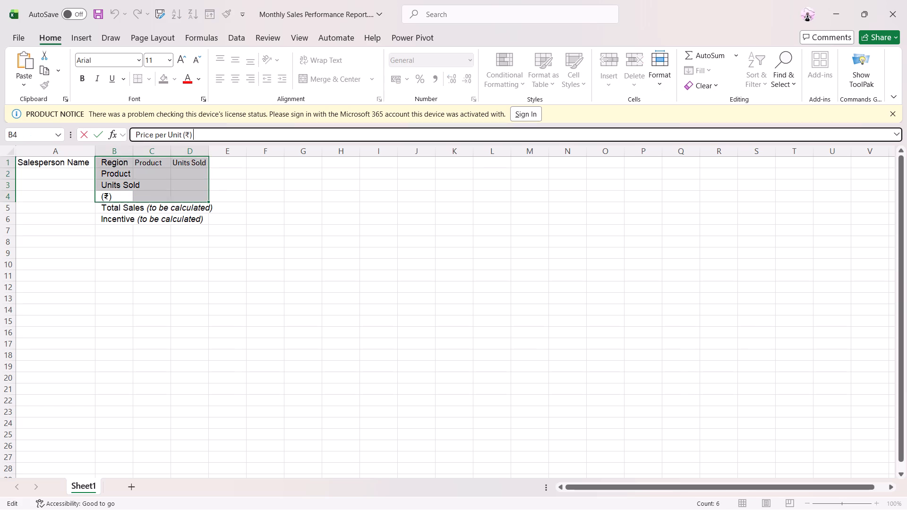
pyautogui.moveTo(200, 130); pyautogui.dragTo(125, 143)
pyautogui.hotkey('ctrl', 'c')
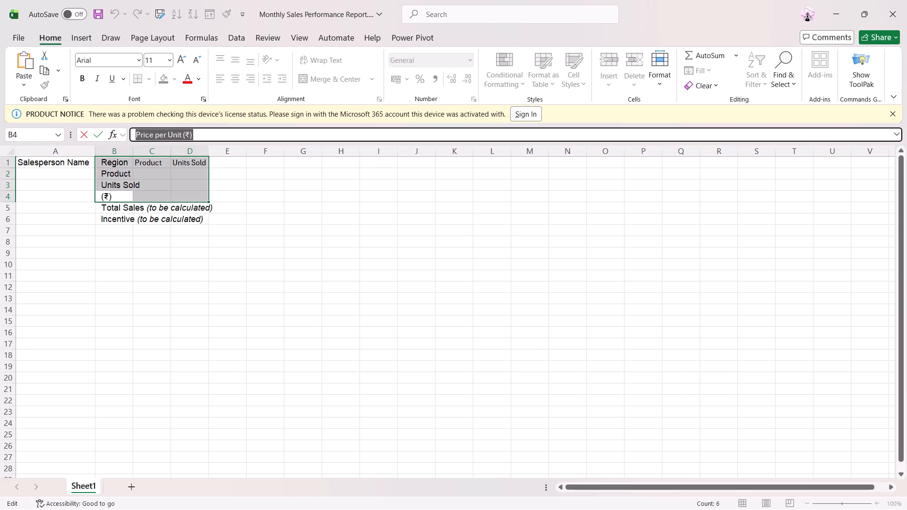
pyautogui.click(233, 161)
pyautogui.hotkey('ctrl', 'v')
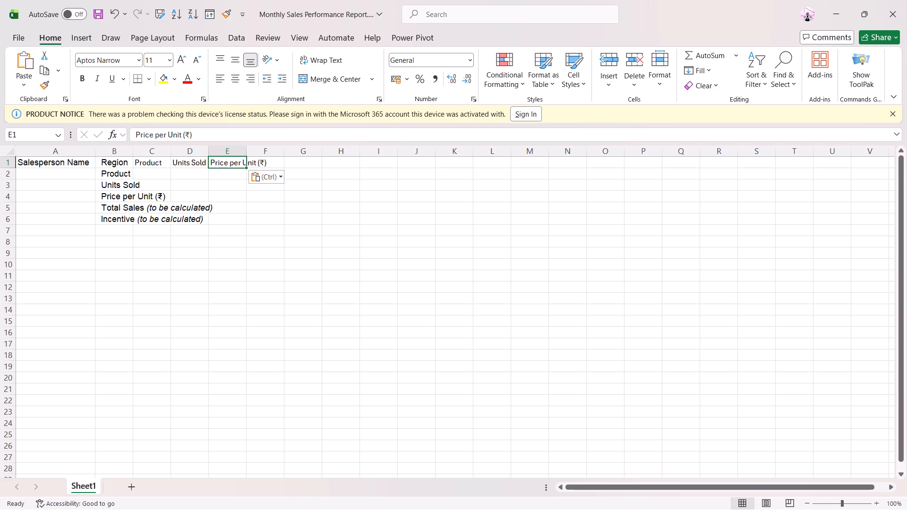
# Copy the Total Sales (to be calculated) heading text from B5 into F1, fitting columns C through F to their contents.
pyautogui.click(119, 210)
pyautogui.moveTo(235, 134); pyautogui.dragTo(115, 134)
pyautogui.hotkey('ctrl', 'c')
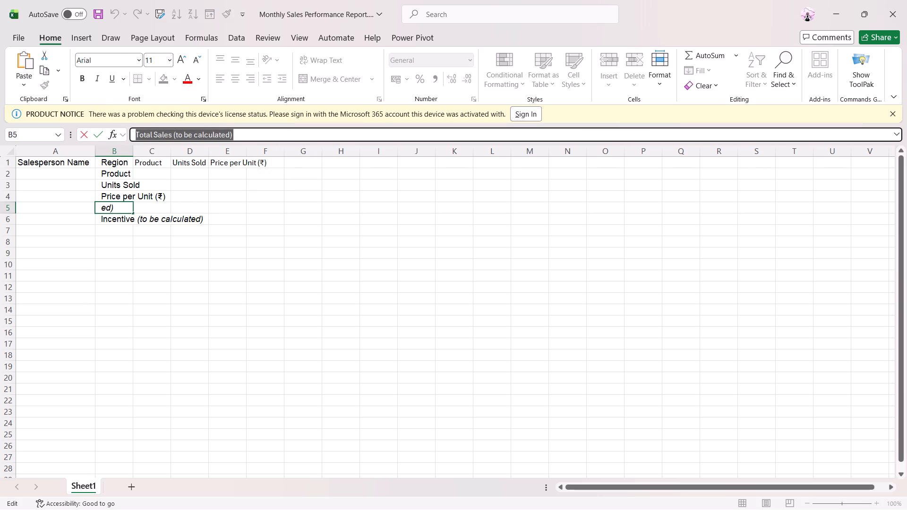
pyautogui.doubleClick(171, 154)
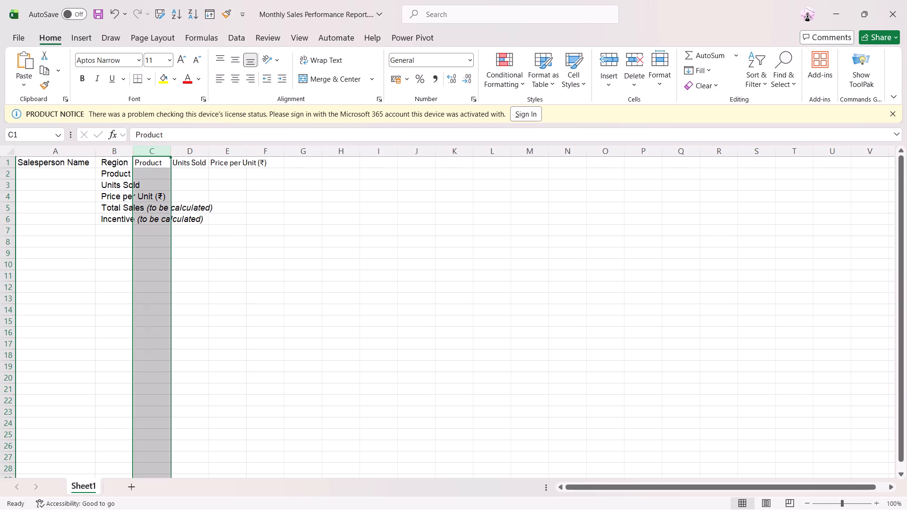
pyautogui.doubleClick(203, 153)
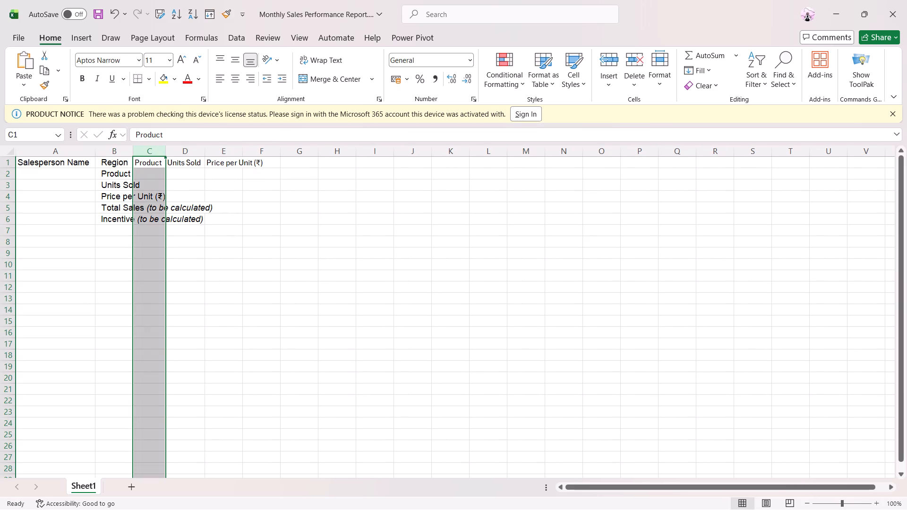
pyautogui.doubleClick(242, 148)
pyautogui.click(283, 161)
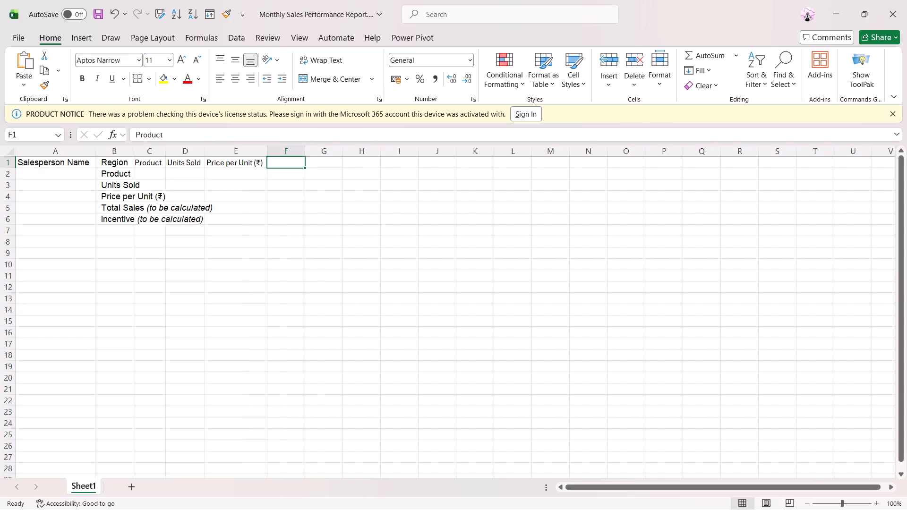
pyautogui.hotkey('ctrl', 'v')
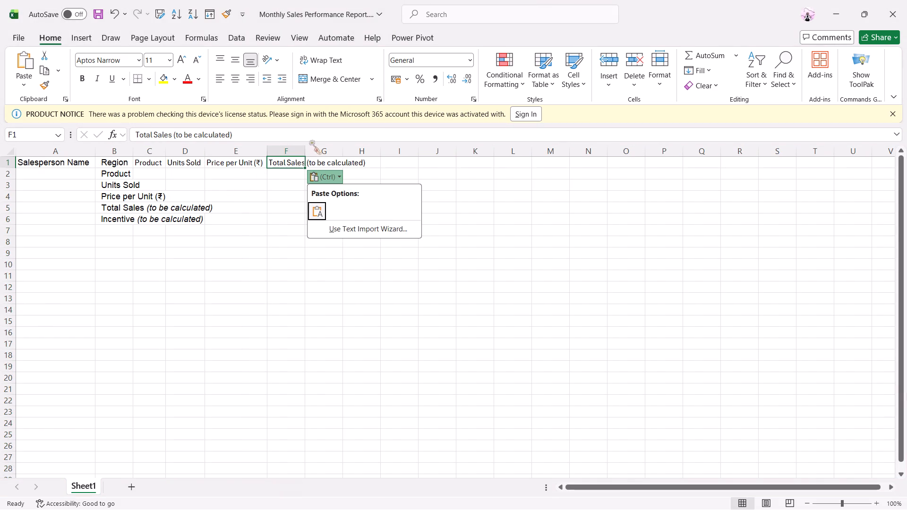
pyautogui.doubleClick(302, 148)
pyautogui.doubleClick(302, 148)
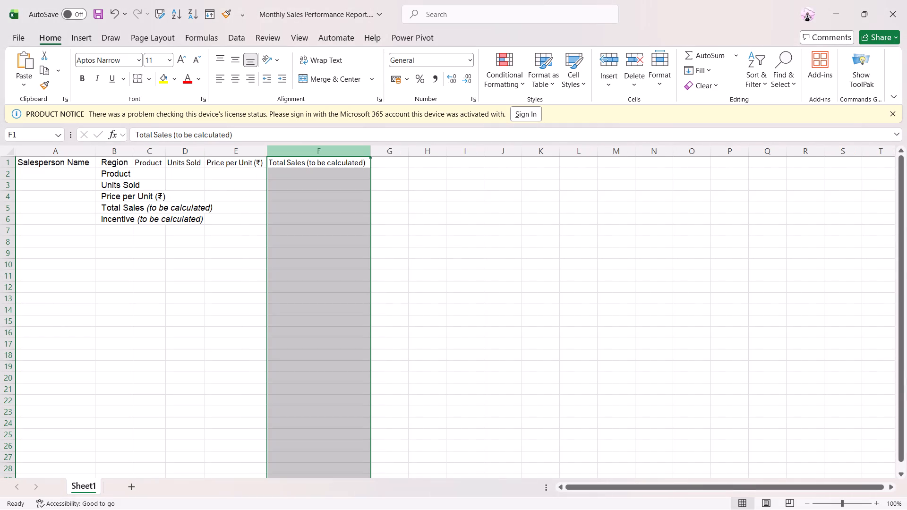
# Copy the Incentive (to be calculated) heading text from cell B6 into cell G1.
pyautogui.moveTo(122, 221); pyautogui.dragTo(241, 134)
pyautogui.click(241, 134)
pyautogui.moveTo(241, 134); pyautogui.dragTo(156, 139)
pyautogui.hotkey('ctrl', 'c')
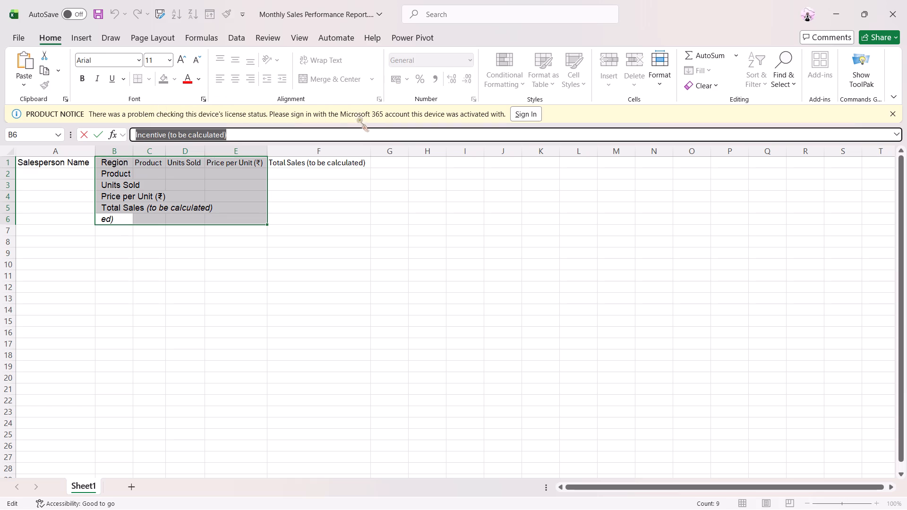
pyautogui.click(386, 165)
pyautogui.hotkey('ctrl', 'v')
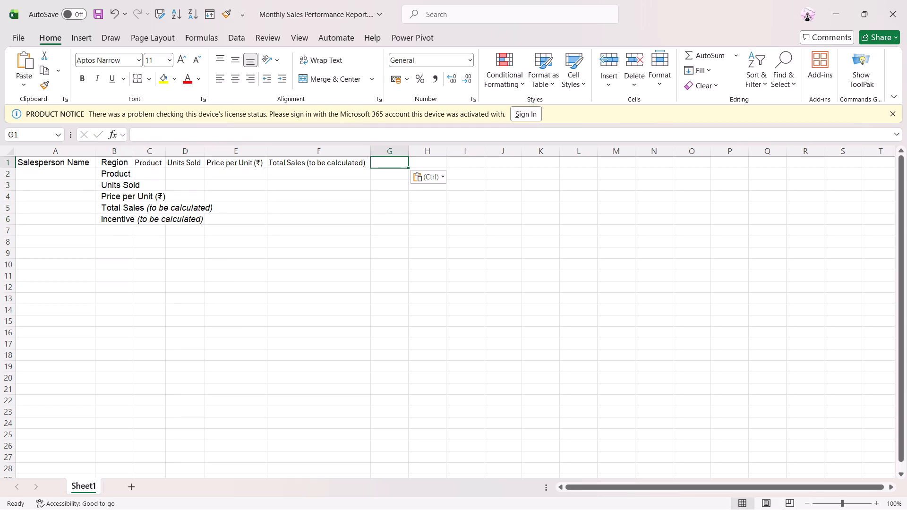
# Delete the leftover vertical heading cells B2:B6, shifting cells left.
pyautogui.moveTo(126, 174); pyautogui.dragTo(121, 213)
pyautogui.rightClick(121, 213)
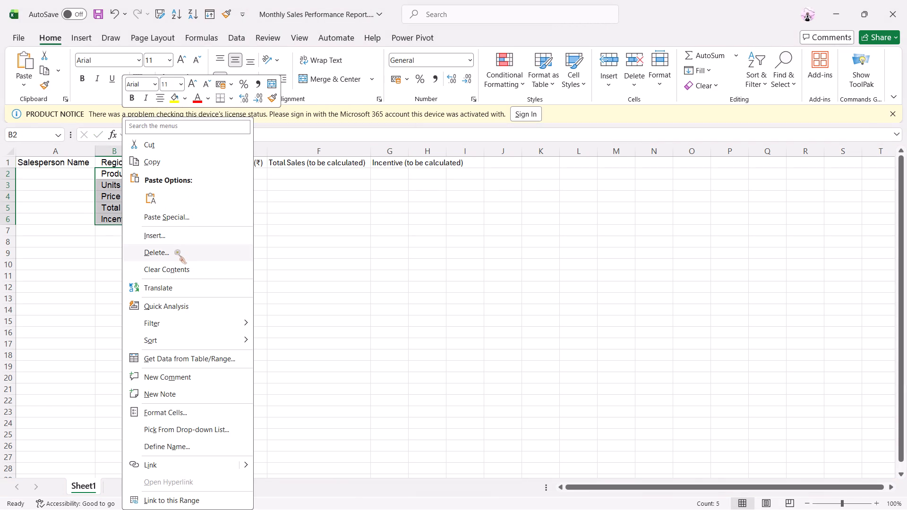
pyautogui.click(175, 251)
pyautogui.click(160, 299)
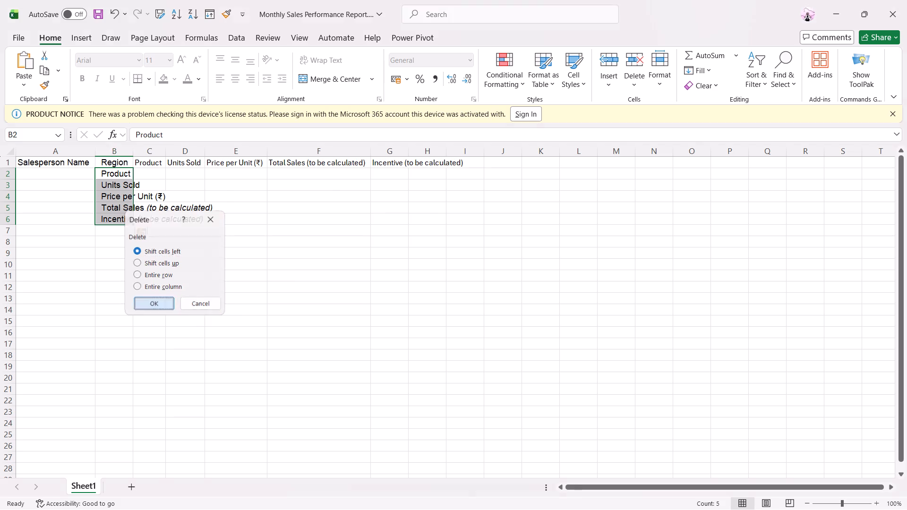
pyautogui.click(121, 173)
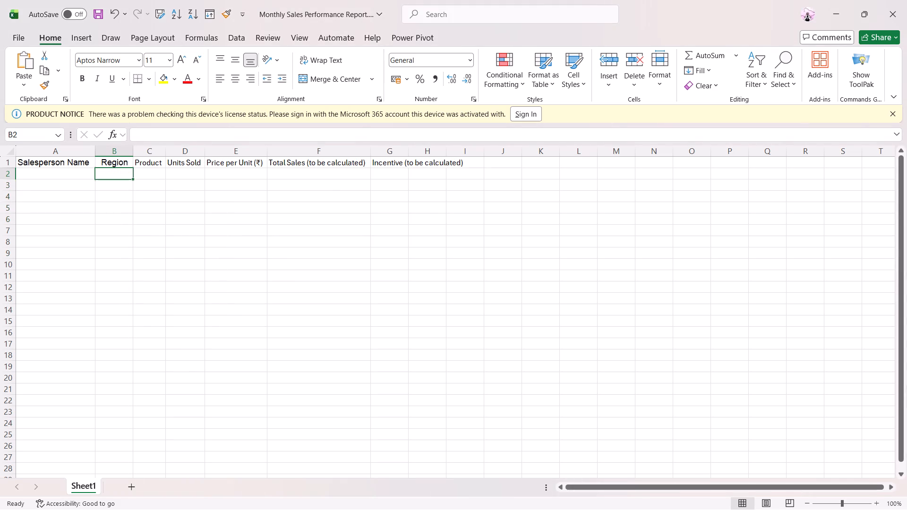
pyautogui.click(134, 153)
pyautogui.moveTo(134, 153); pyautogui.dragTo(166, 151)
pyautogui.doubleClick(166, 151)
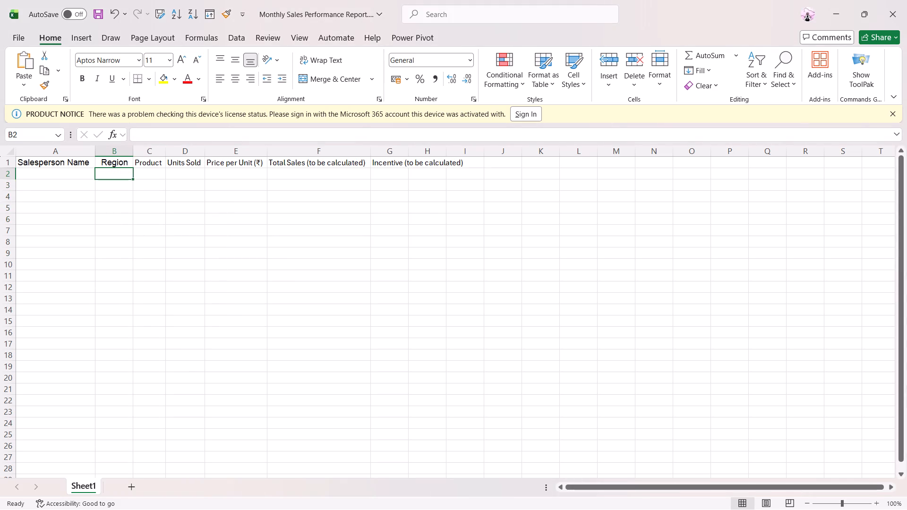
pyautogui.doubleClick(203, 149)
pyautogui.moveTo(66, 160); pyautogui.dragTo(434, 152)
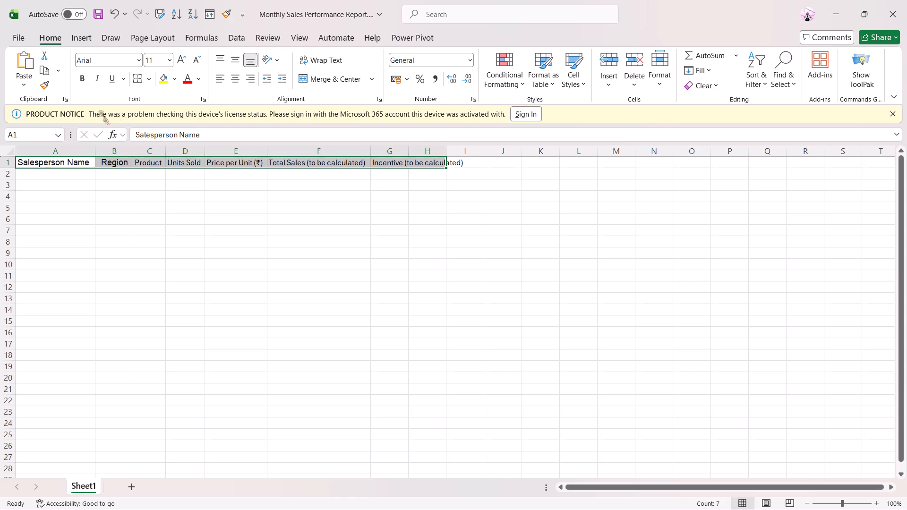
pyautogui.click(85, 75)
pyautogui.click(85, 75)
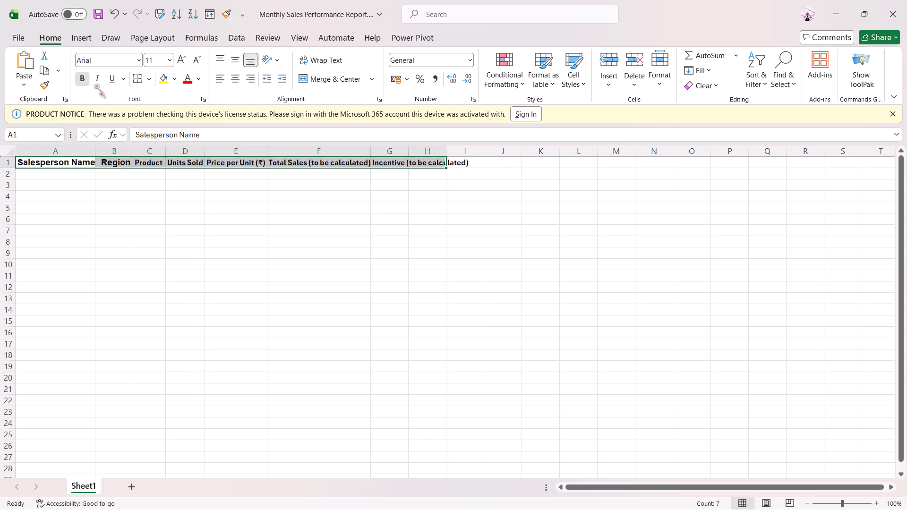
# Fit column G's width to the Incentive (to be calculated) heading.
pyautogui.doubleClick(446, 150)
pyautogui.tripleClick(446, 150)
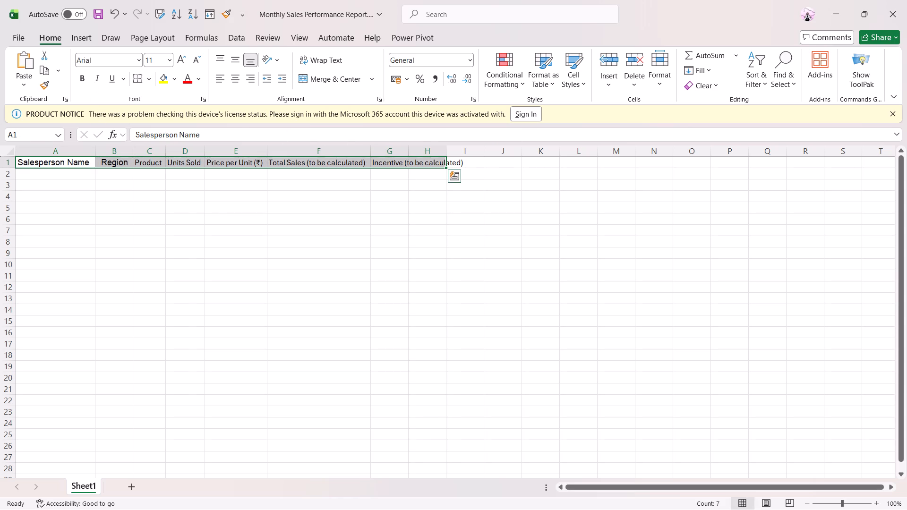
pyautogui.doubleClick(411, 148)
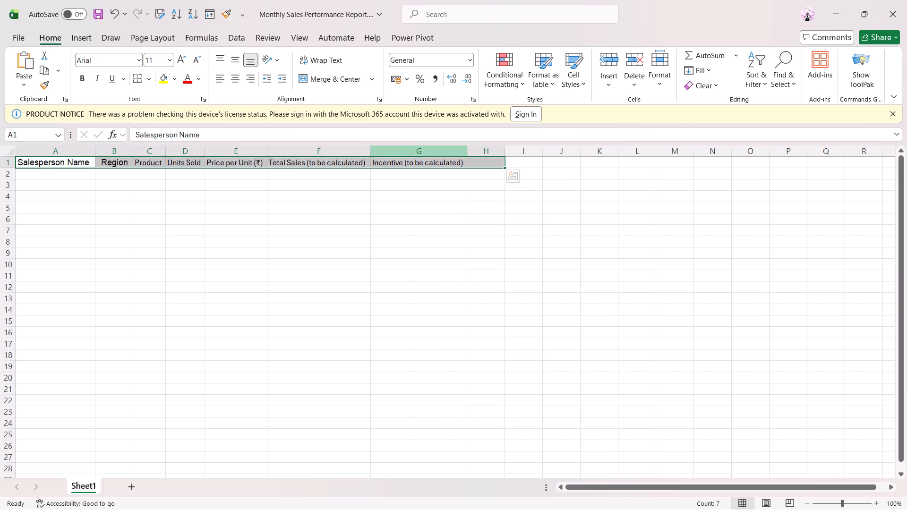
pyautogui.click(403, 212)
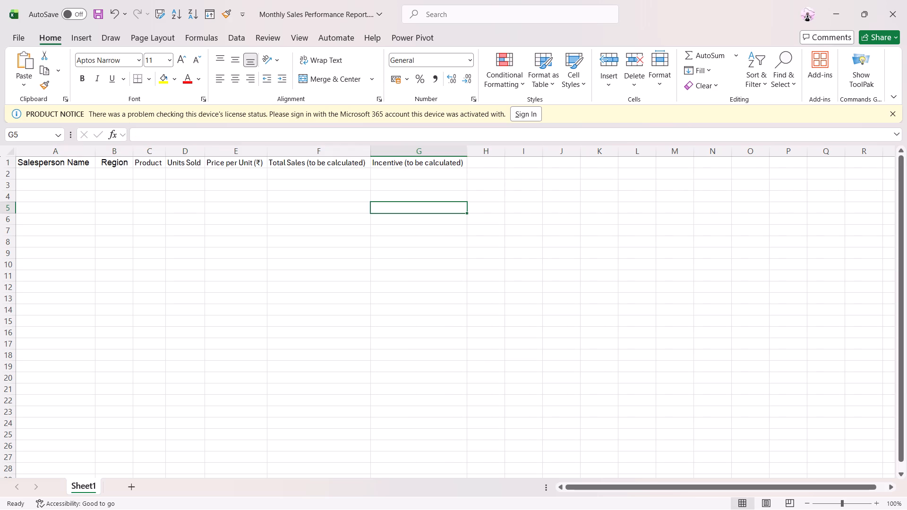
# Change the font of the headings in C1:G1, from Product through Incentive (to be calculated), to Arial.
pyautogui.click(127, 161)
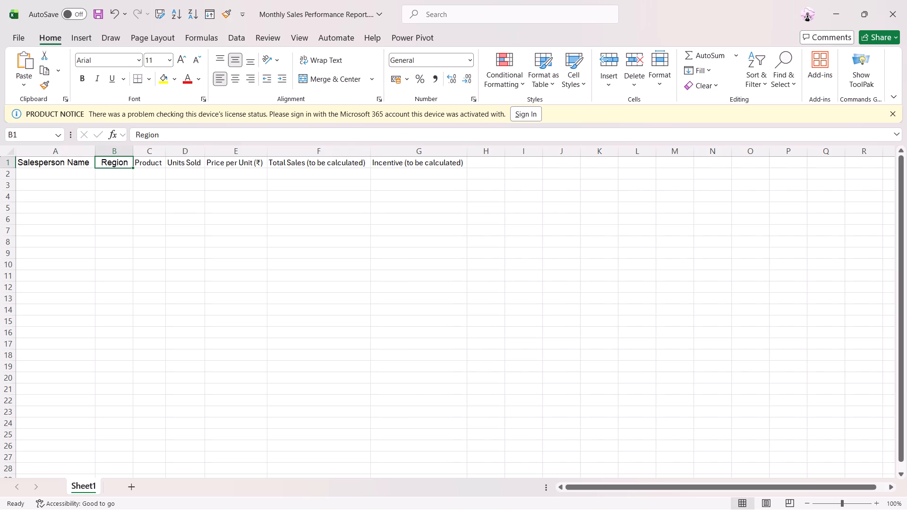
pyautogui.click(159, 161)
pyautogui.moveTo(138, 164); pyautogui.dragTo(408, 165)
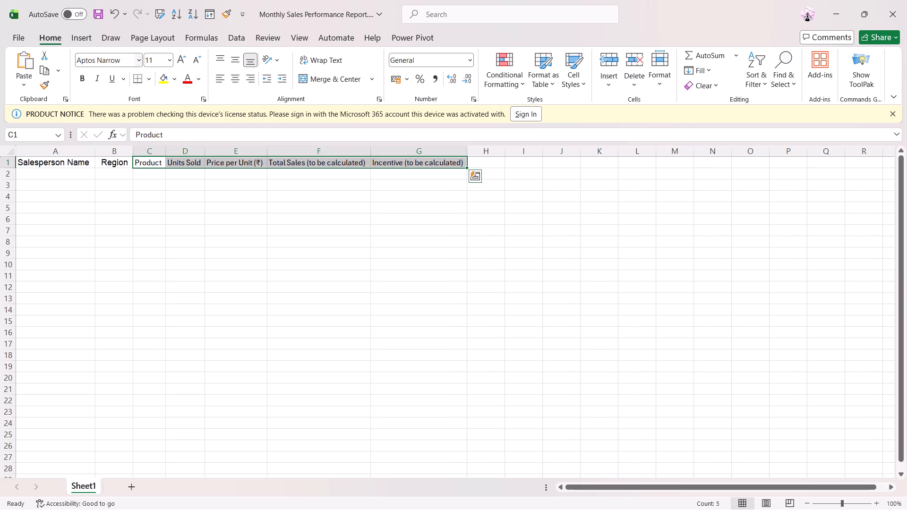
pyautogui.click(141, 59)
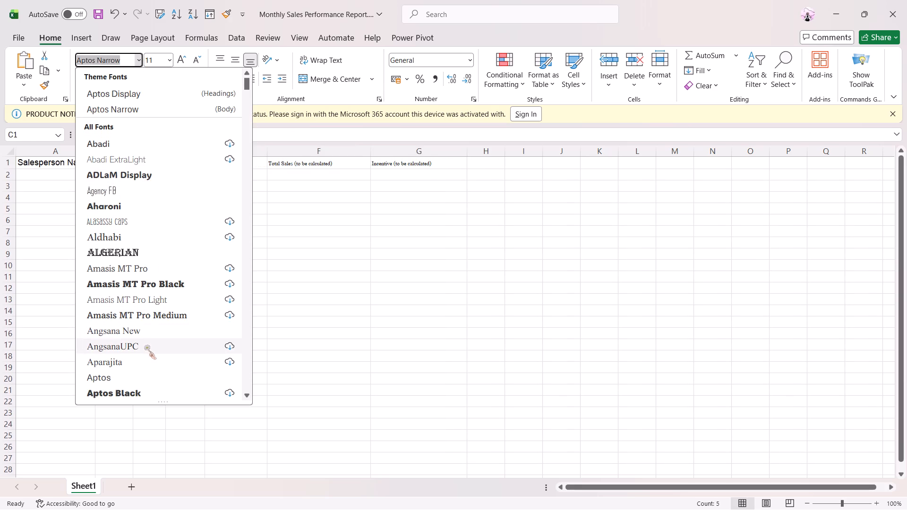
pyautogui.scroll(-1, 161, 374)
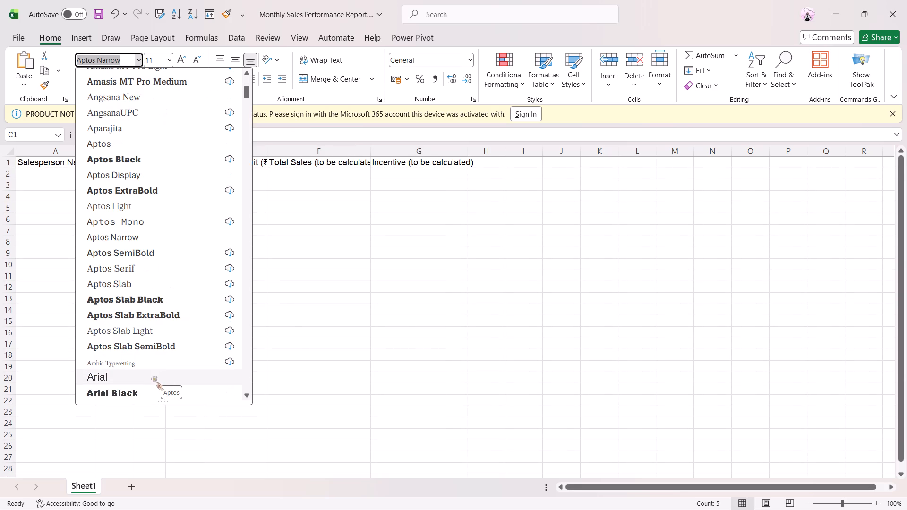
pyautogui.click(151, 377)
pyautogui.click(195, 270)
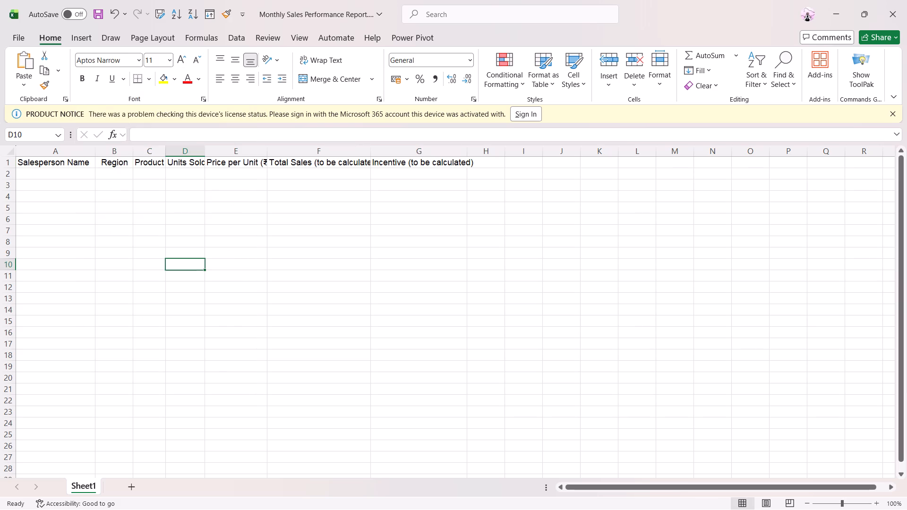
# Fit the widths of columns D, E, F and G to their heading text in row 1.
pyautogui.doubleClick(205, 152)
pyautogui.doubleClick(276, 149)
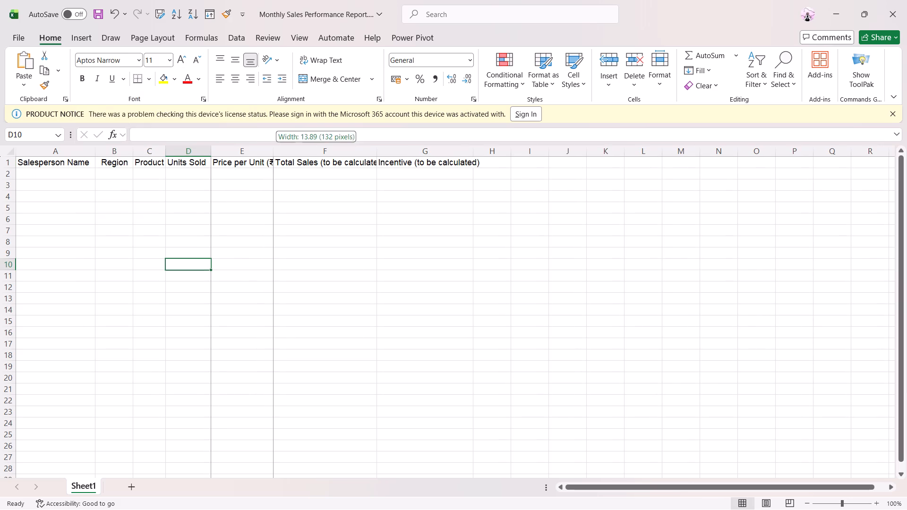
pyautogui.doubleClick(385, 151)
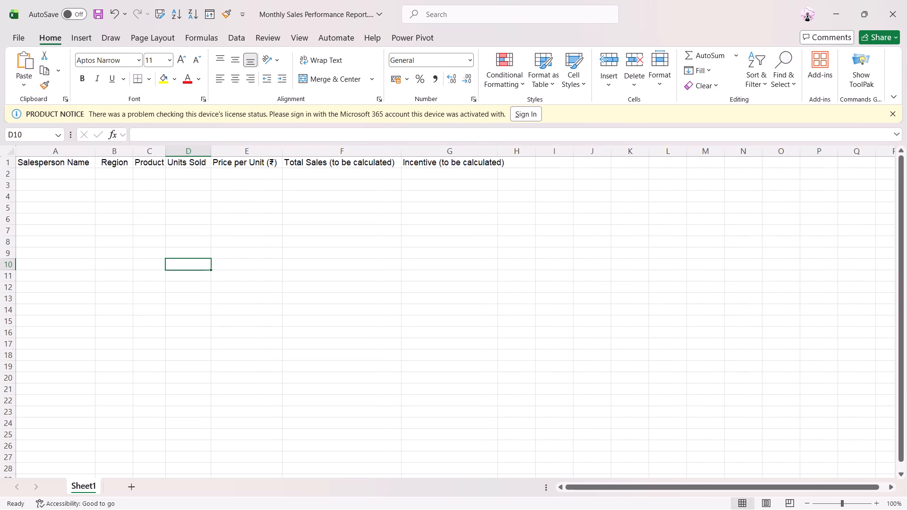
pyautogui.doubleClick(497, 142)
pyautogui.doubleClick(499, 148)
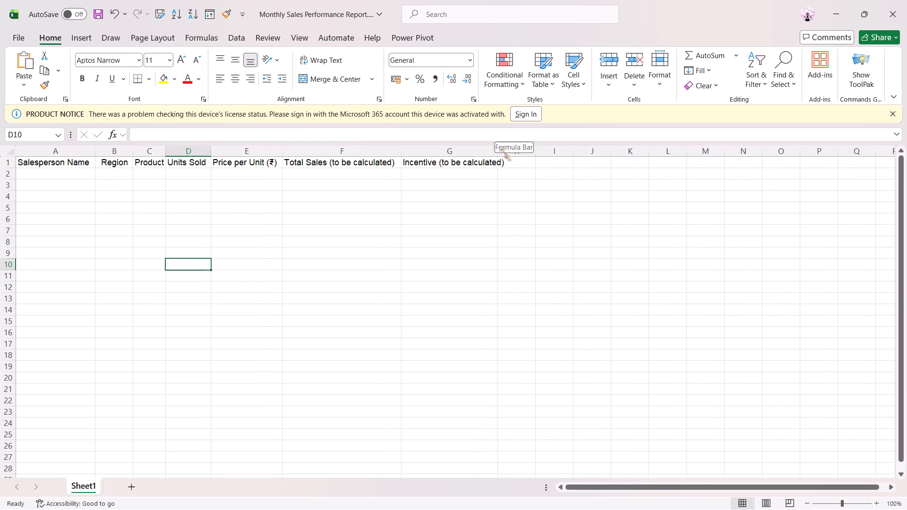
pyautogui.click(524, 219)
pyautogui.doubleClick(499, 149)
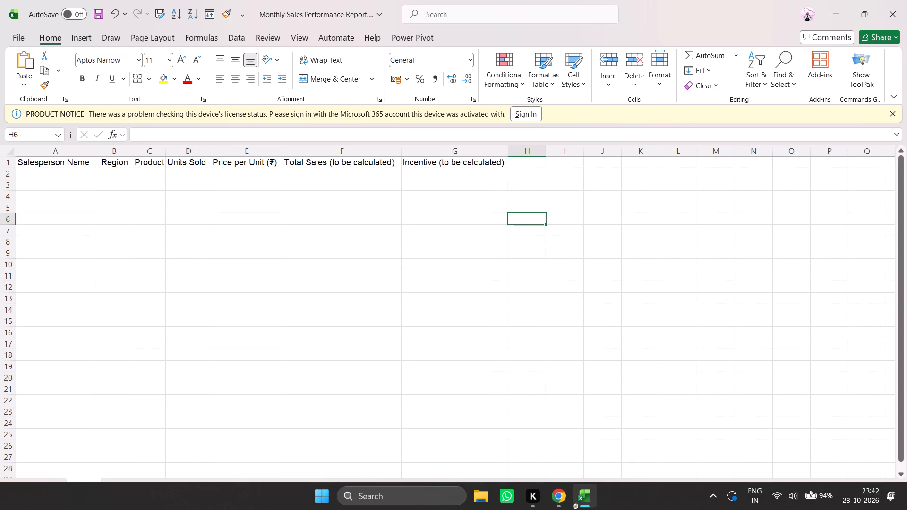
# Copy the worksheet name Sales Data from the Part 1 instructions in Chrome's task document and rename Sheet1 in Excel with it.
pyautogui.click(560, 499)
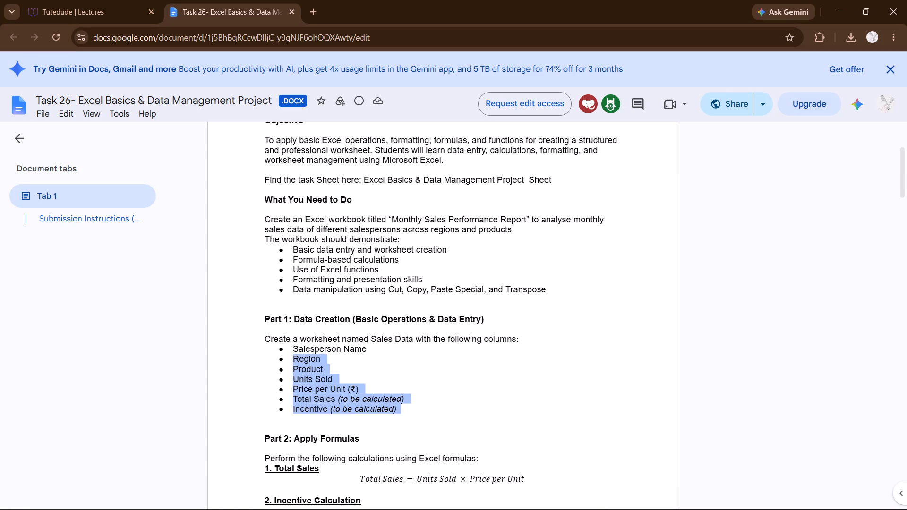
pyautogui.scroll(-2, 331, 391)
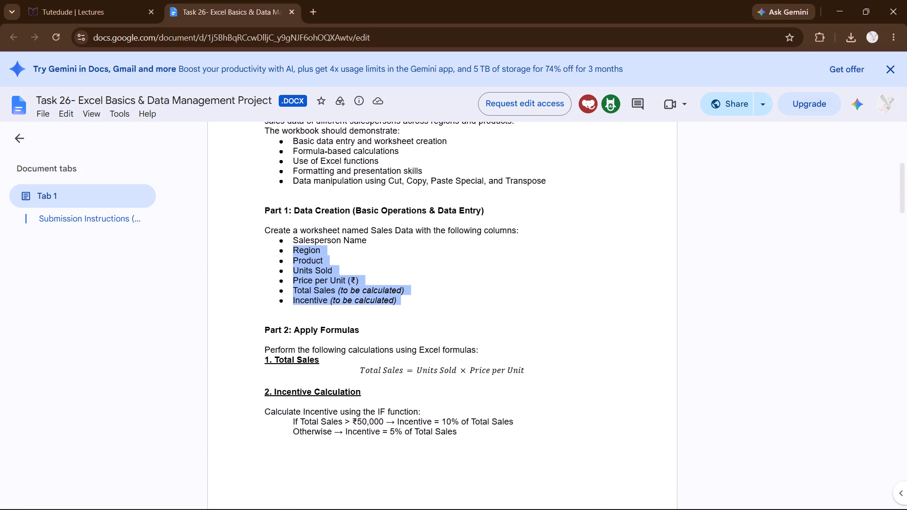
pyautogui.click(342, 315)
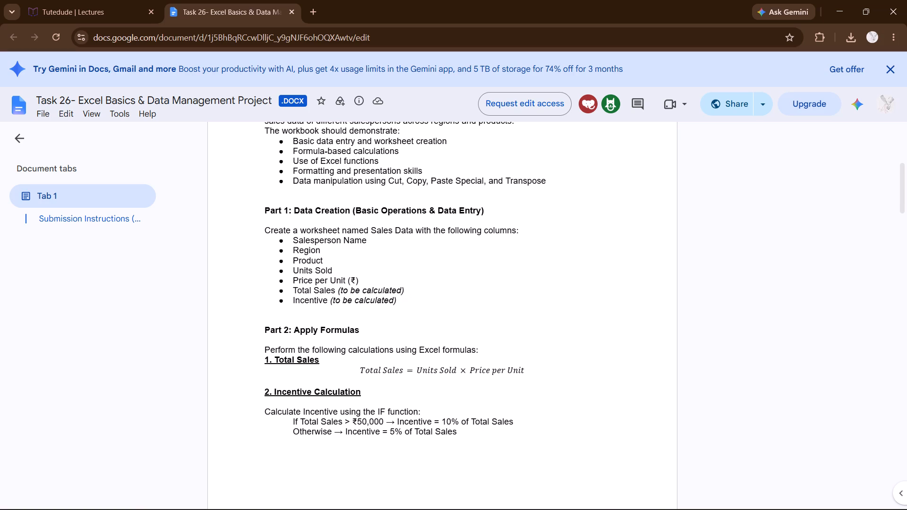
pyautogui.moveTo(370, 237); pyautogui.dragTo(380, 238)
pyautogui.moveTo(380, 238); pyautogui.dragTo(401, 240)
pyautogui.click(401, 240)
pyautogui.moveTo(372, 233); pyautogui.dragTo(420, 231)
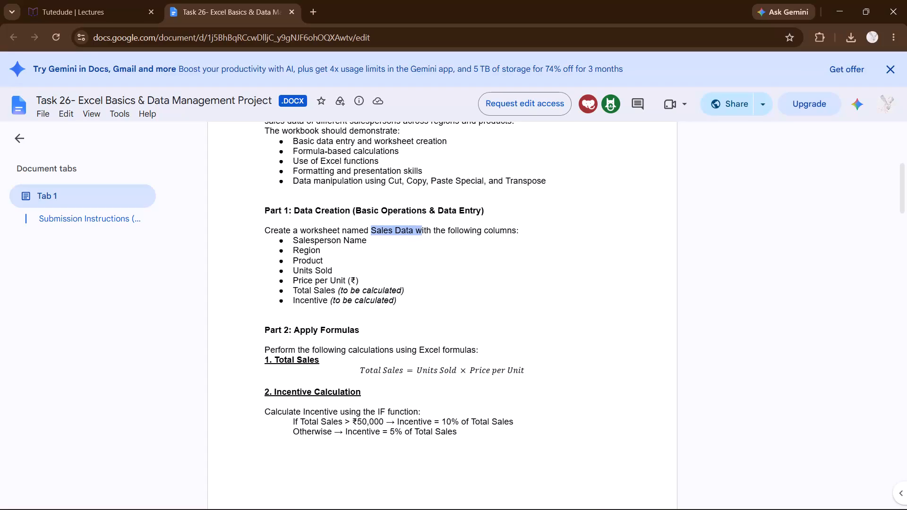
pyautogui.moveTo(420, 231); pyautogui.dragTo(411, 233)
pyautogui.hotkey('ctrl', 'c')
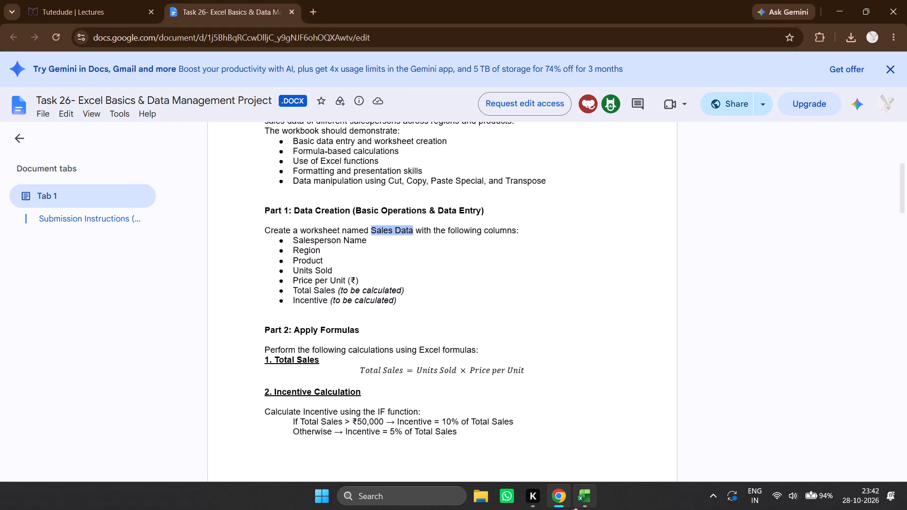
pyautogui.click(580, 509)
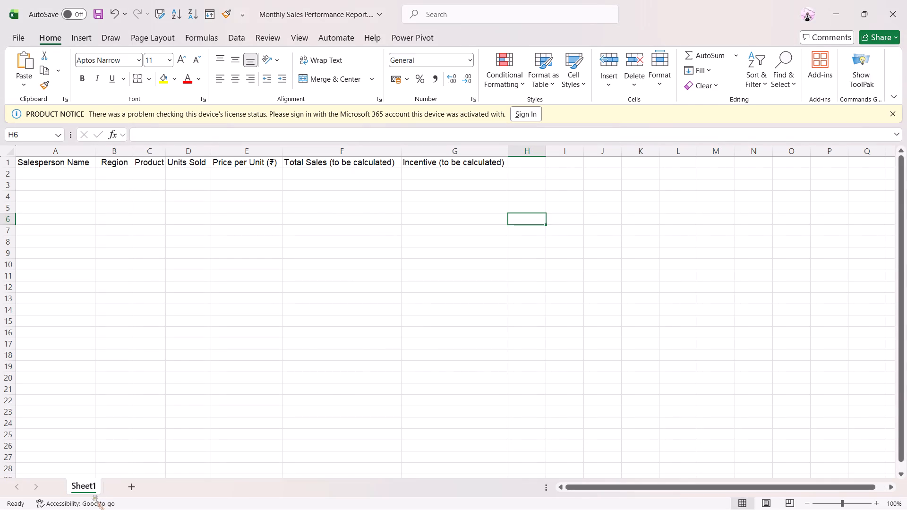
pyautogui.rightClick(87, 484)
pyautogui.click(139, 333)
pyautogui.hotkey('ctrl', 'v')
pyautogui.press('Return')
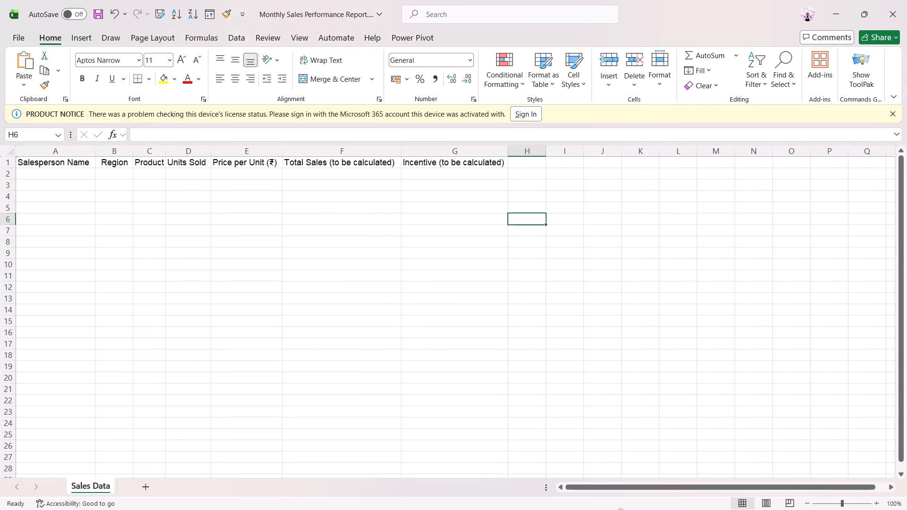
# Consult the Total Sales formula in Chrome's task document, and enter =D2*E2 in cell F2 of the Sales Data sheet in Excel.
pyautogui.click(558, 507)
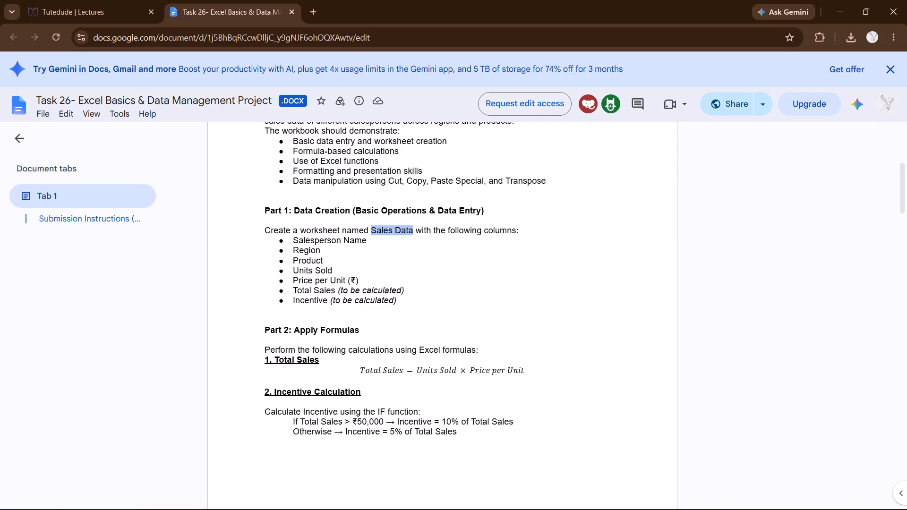
pyautogui.moveTo(359, 369); pyautogui.dragTo(489, 374)
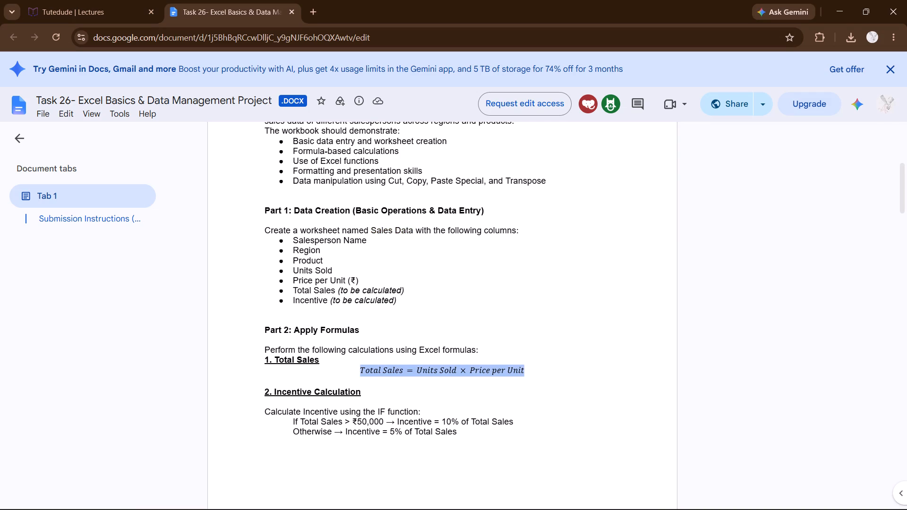
pyautogui.click(581, 505)
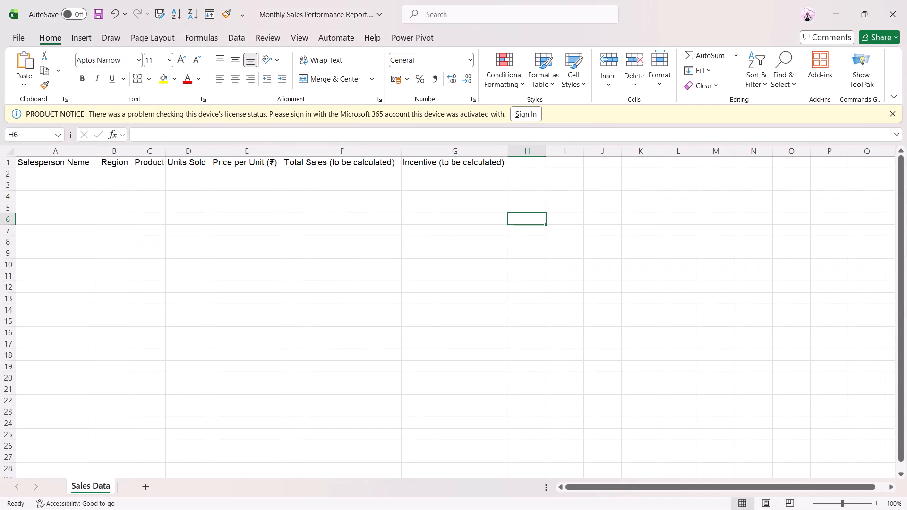
pyautogui.click(325, 173)
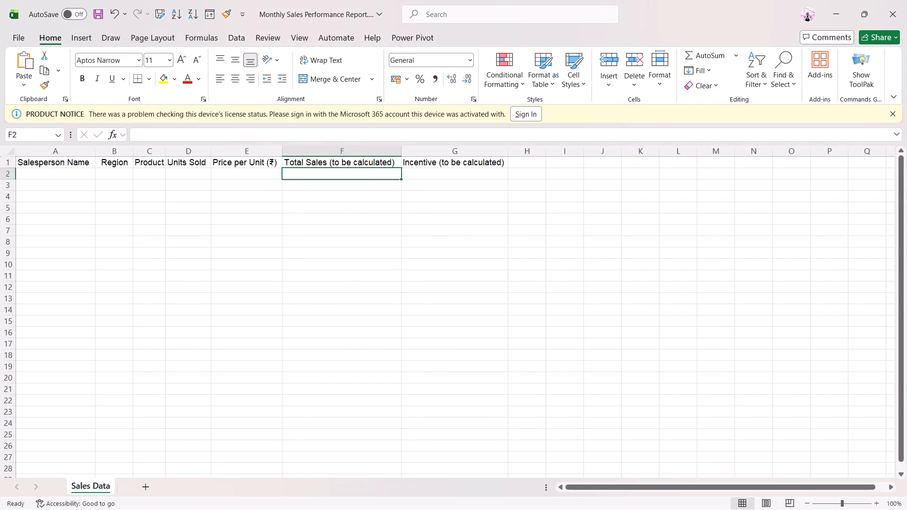
pyautogui.press('=')
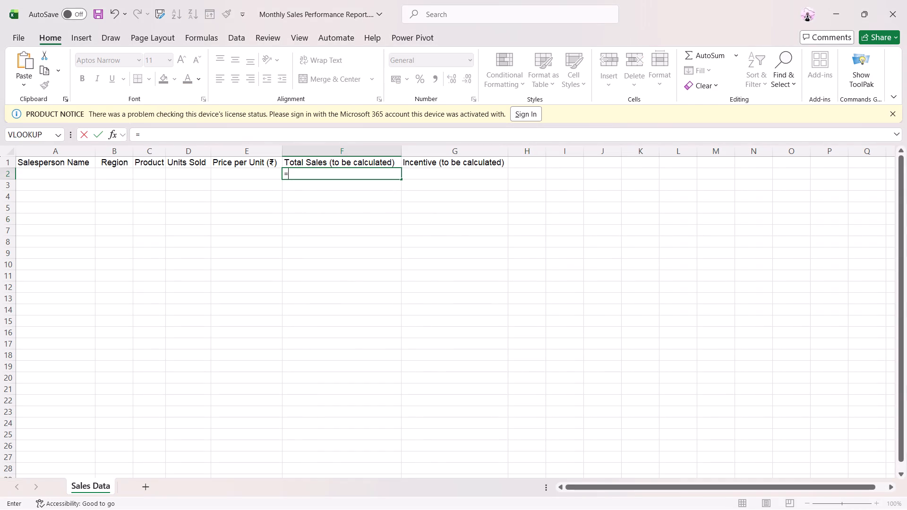
pyautogui.click(188, 173)
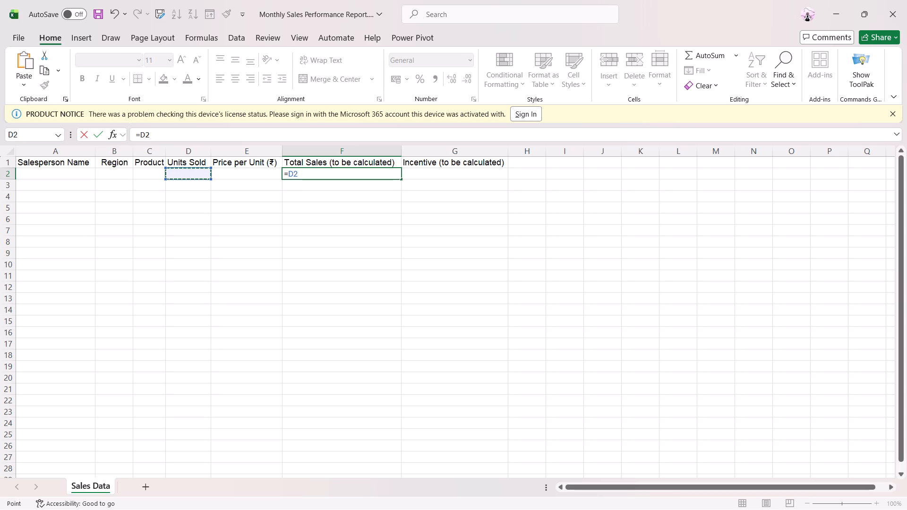
pyautogui.hotkey('shift', '*')
pyautogui.click(233, 173)
pyautogui.press('Return')
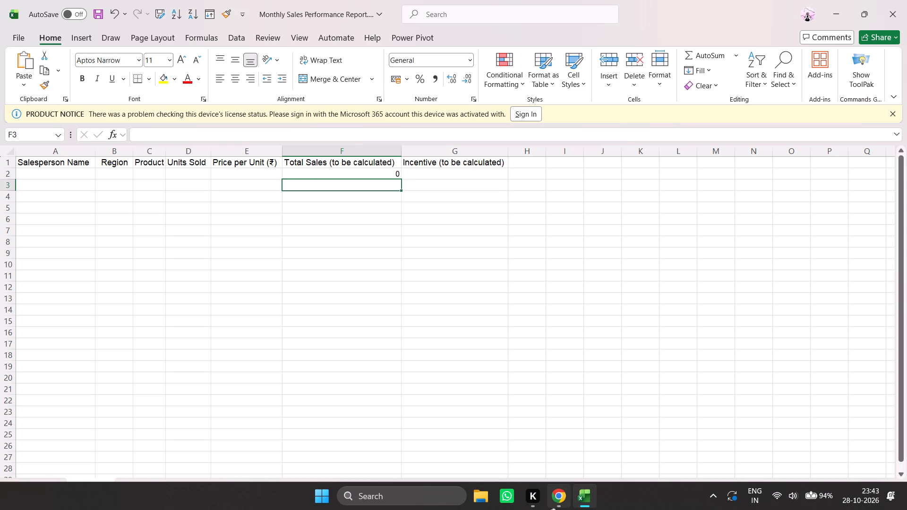
# Switch to Chrome's task document and read through the requirements from the Part 2 formulas to the end of the document.
pyautogui.click(552, 509)
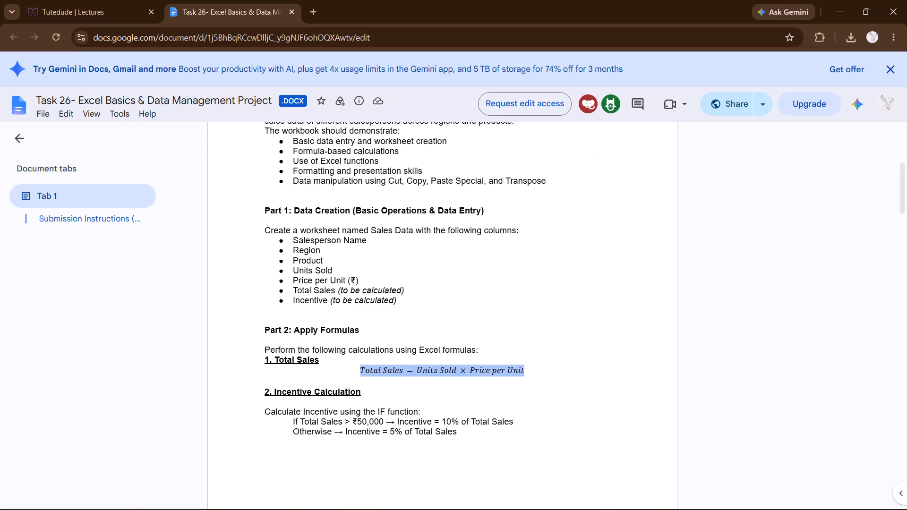
pyautogui.click(414, 355)
pyautogui.scroll(-1, 414, 355)
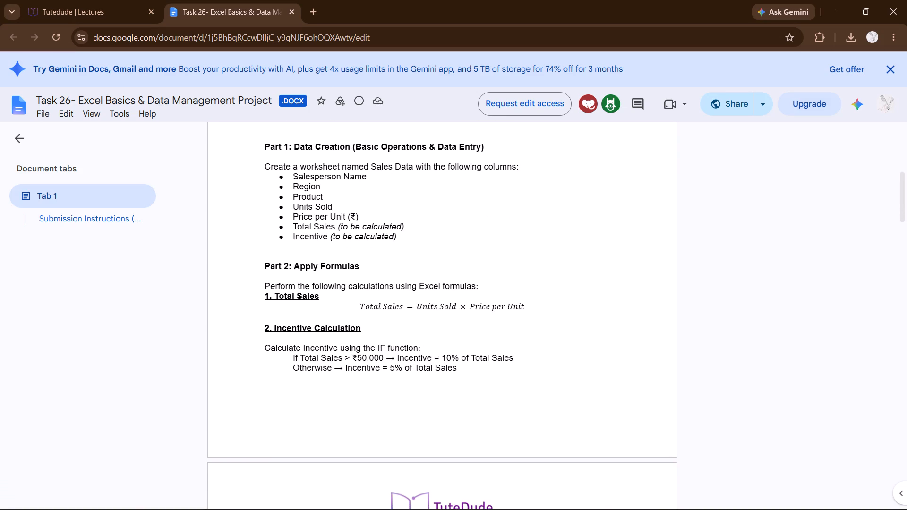
pyautogui.scroll(-7, 347, 279)
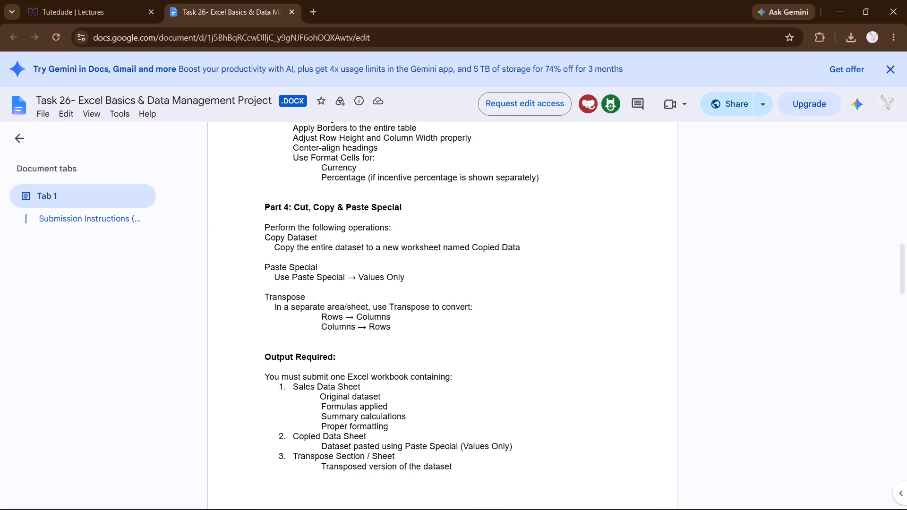
pyautogui.scroll(-6, 347, 279)
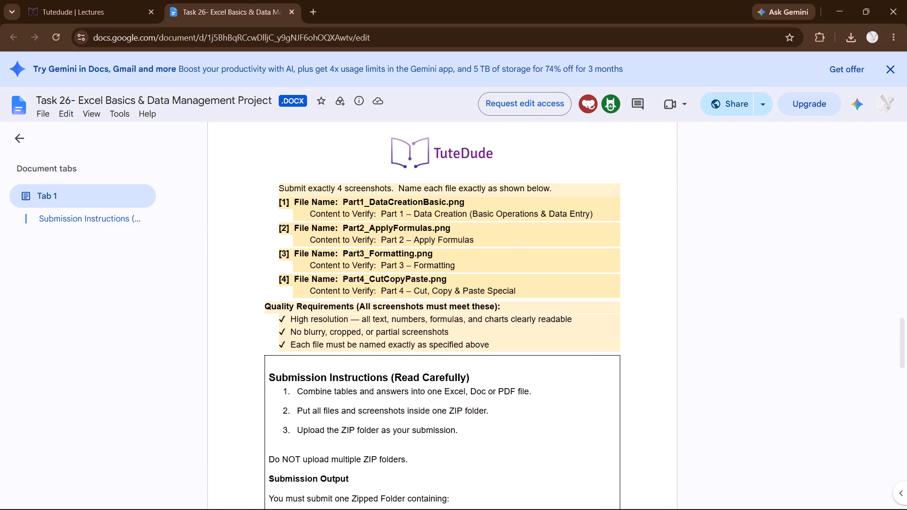
pyautogui.scroll(-4, 358, 383)
pyautogui.scroll(-4, 338, 275)
pyautogui.scroll(1, 338, 275)
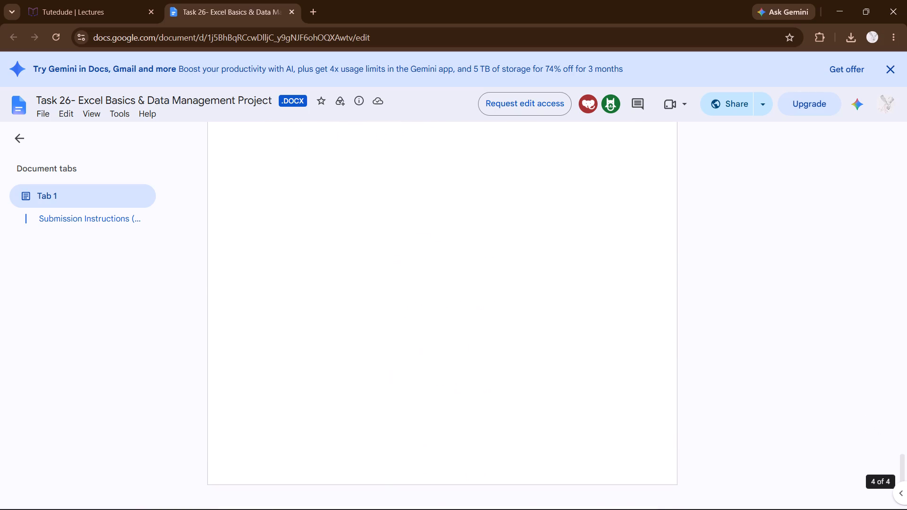
pyautogui.scroll(4, 338, 275)
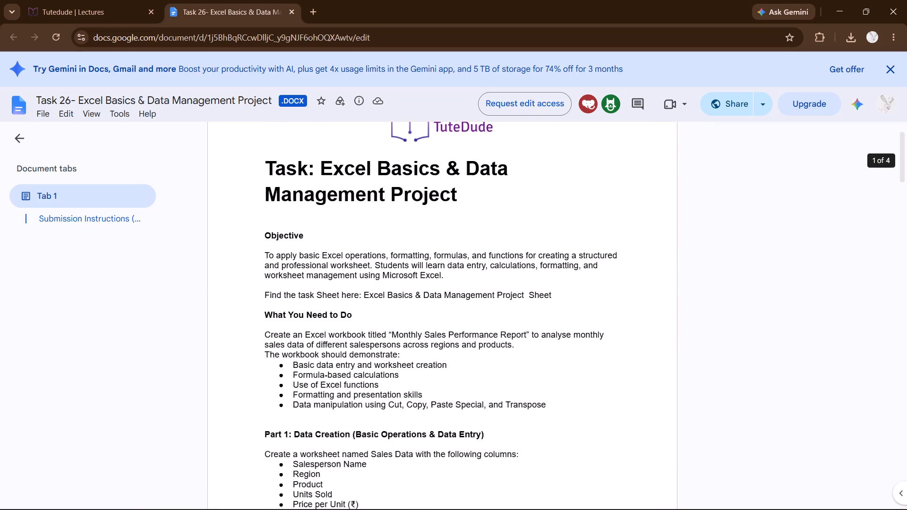
pyautogui.scroll(-5, 338, 275)
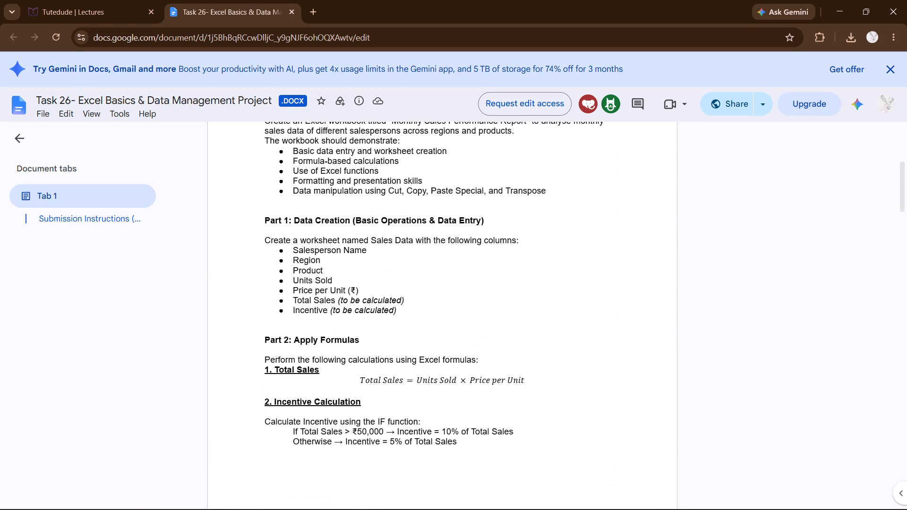
# Examine the Submission Instructions section, the Part 3 and Part 4 requirements, and the Part 1 column list in the task document.
pyautogui.click(57, 211)
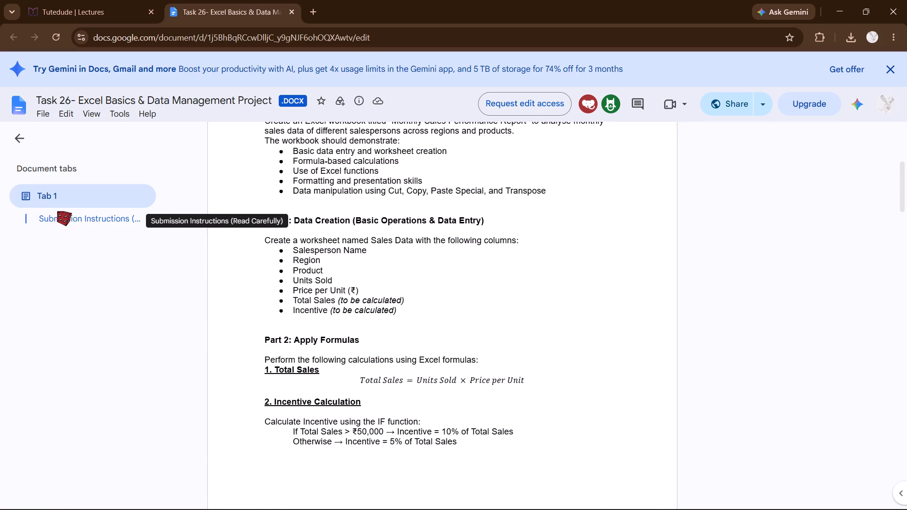
pyautogui.click(53, 181)
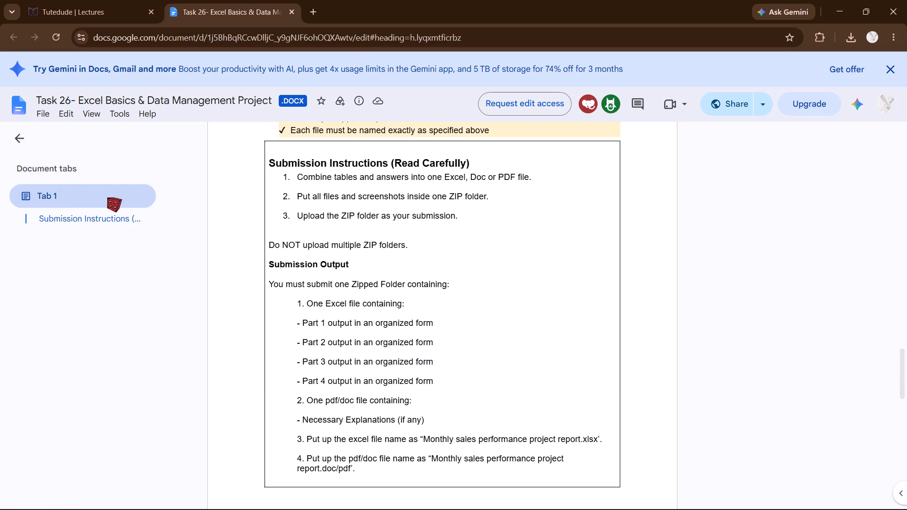
pyautogui.click(96, 192)
pyautogui.scroll(5, 397, 276)
pyautogui.scroll(-1, 397, 276)
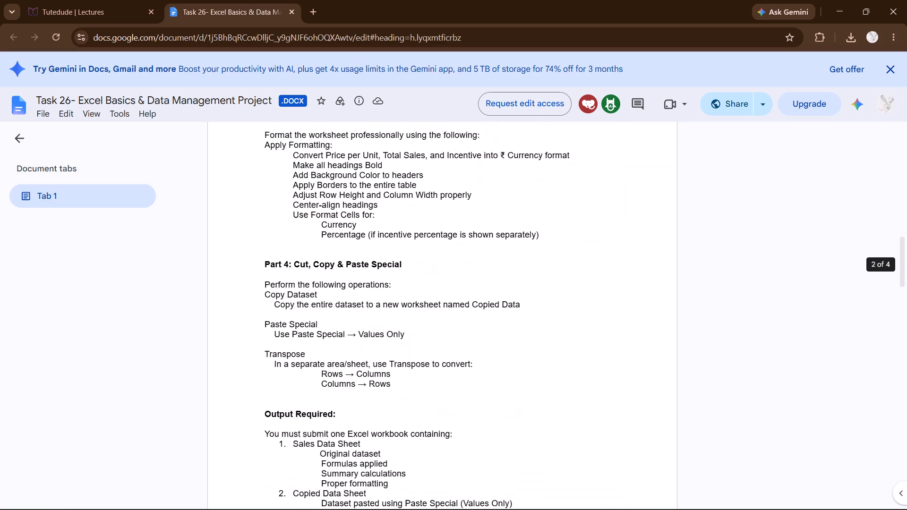
pyautogui.scroll(-2, 397, 276)
pyautogui.scroll(2, 316, 273)
pyautogui.scroll(-1, 316, 273)
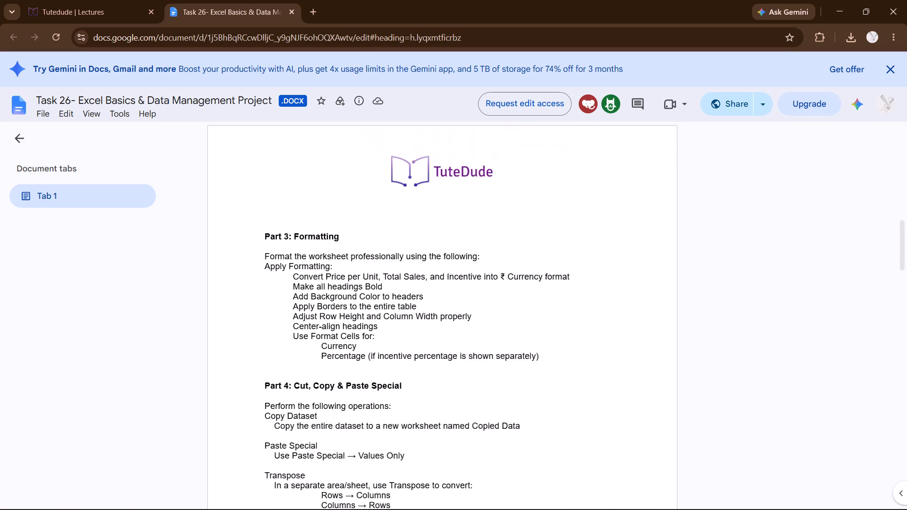
pyautogui.scroll(-1, 316, 273)
pyautogui.scroll(10, 323, 229)
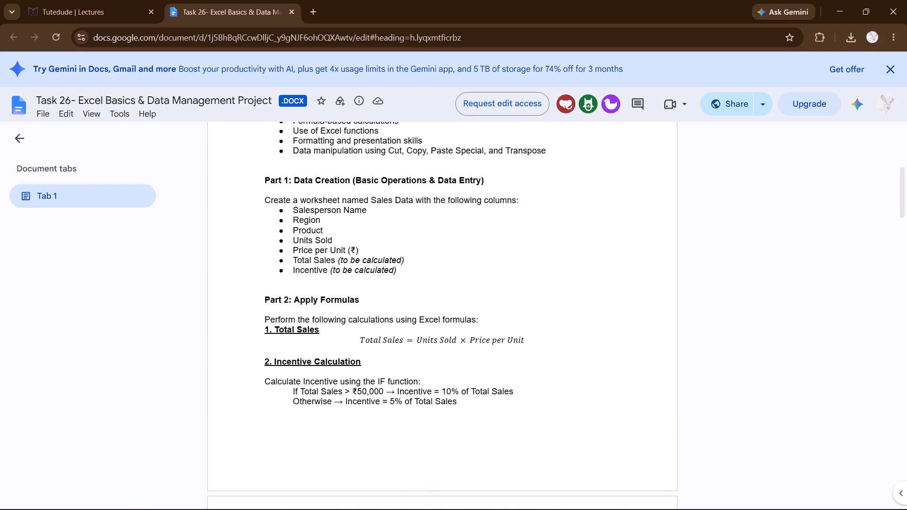
pyautogui.moveTo(285, 197); pyautogui.dragTo(394, 221)
pyautogui.click(394, 221)
pyautogui.moveTo(416, 278); pyautogui.dragTo(334, 245)
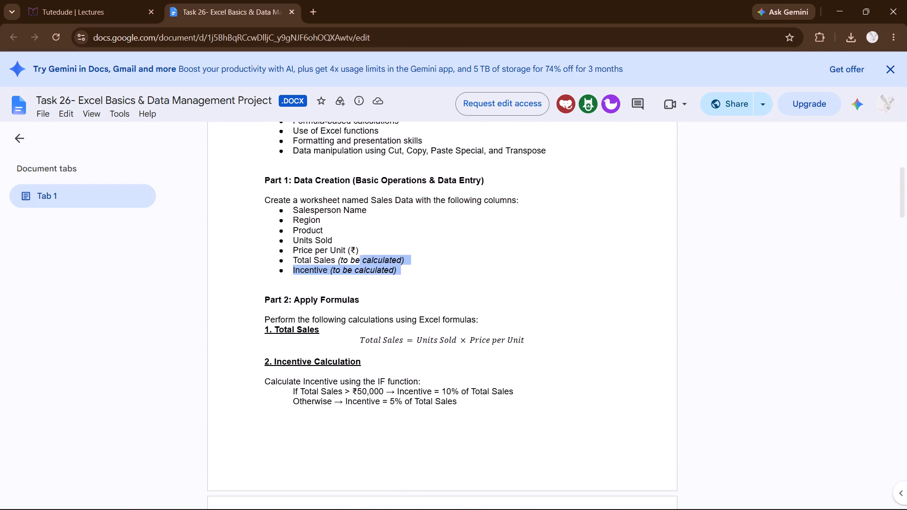
pyautogui.moveTo(334, 245); pyautogui.dragTo(311, 232)
pyautogui.click(311, 232)
# Skim the Slicers lecture video on the TuteDude course page and look through the course content list.
pyautogui.click(107, 0)
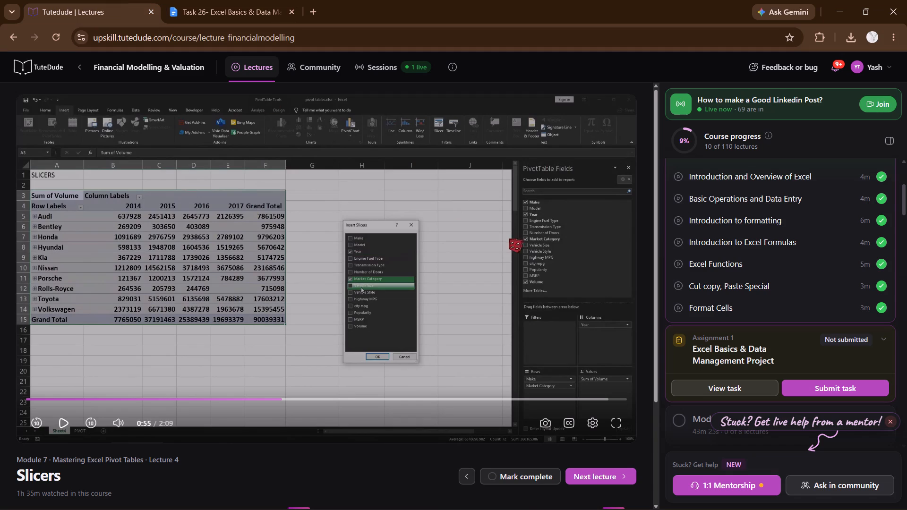
pyautogui.click(380, 313)
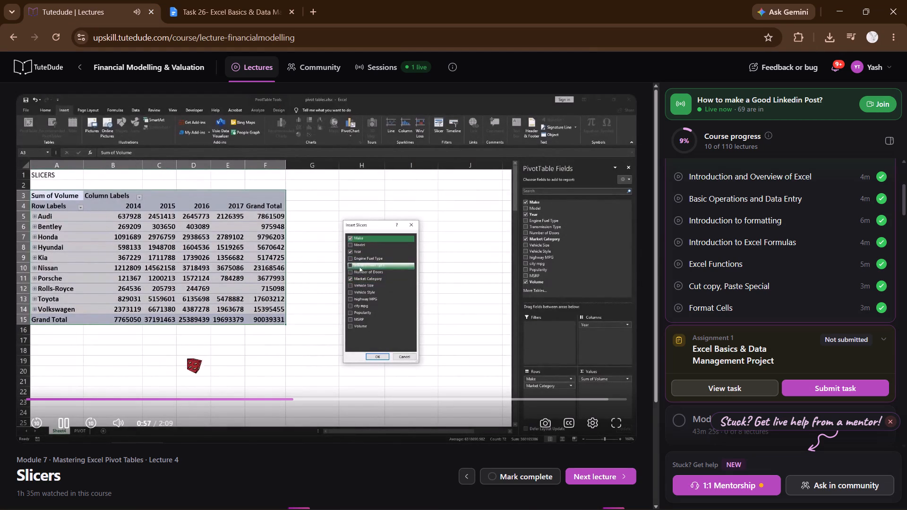
pyautogui.click(344, 396)
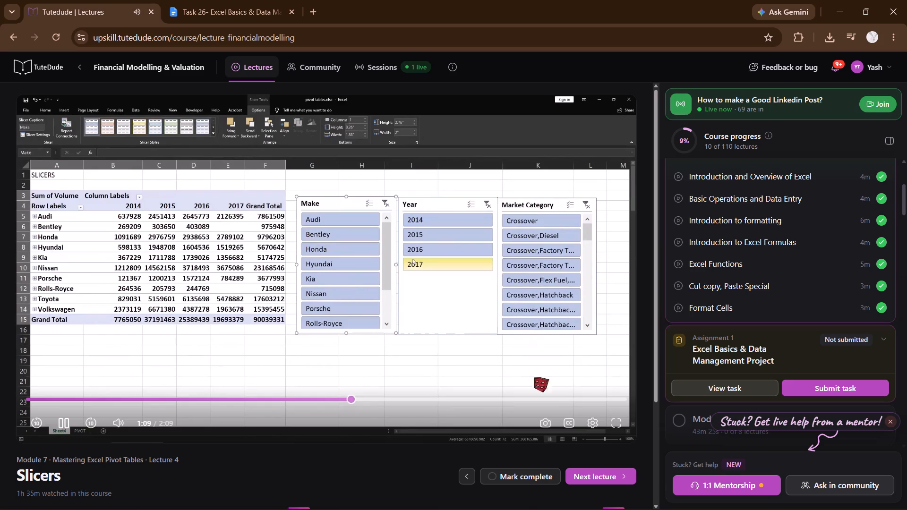
pyautogui.scroll(4, 693, 259)
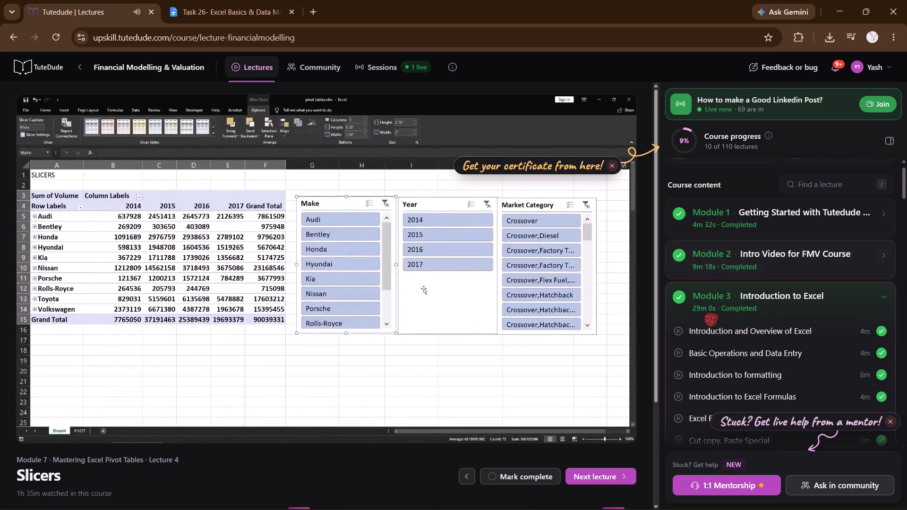
pyautogui.scroll(1, 706, 309)
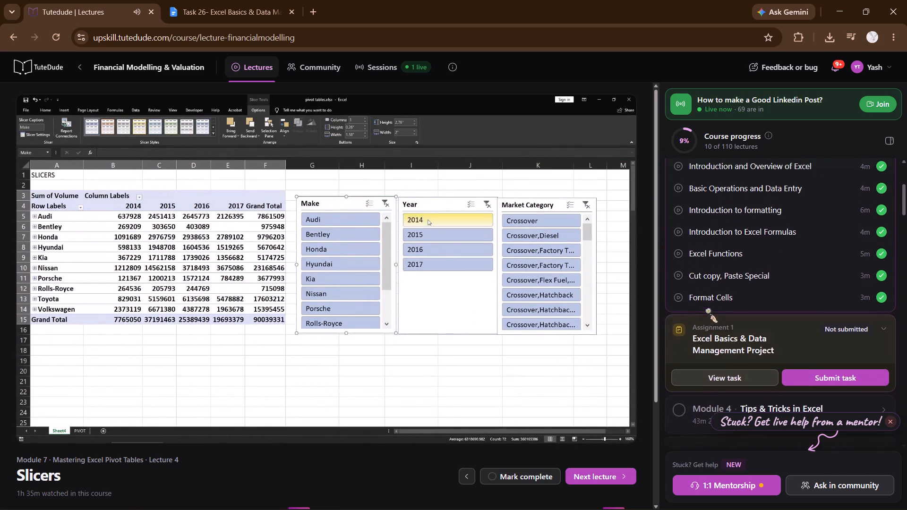
pyautogui.scroll(2, 706, 309)
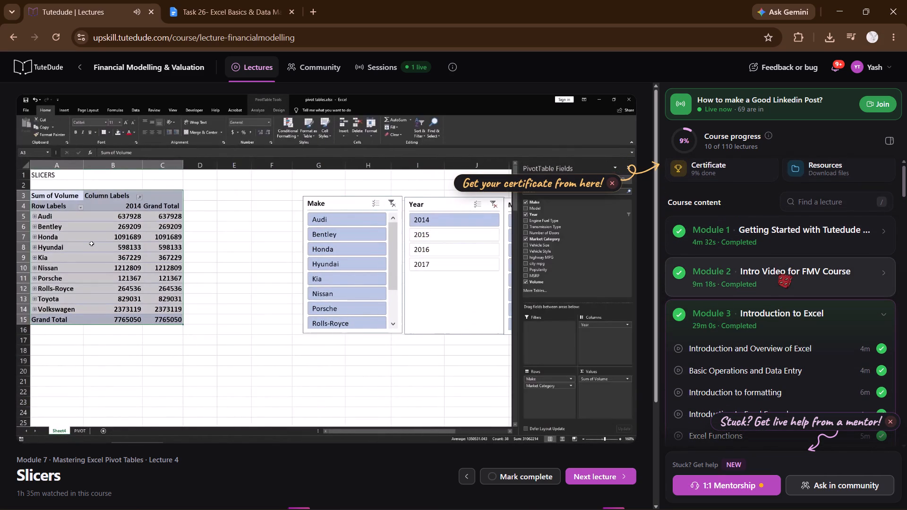
pyautogui.click(452, 392)
pyautogui.click(457, 396)
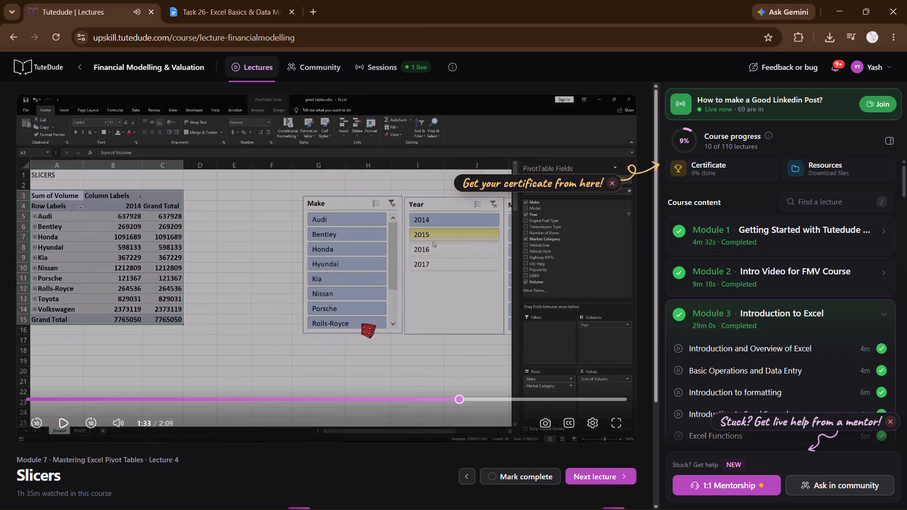
pyautogui.click(355, 319)
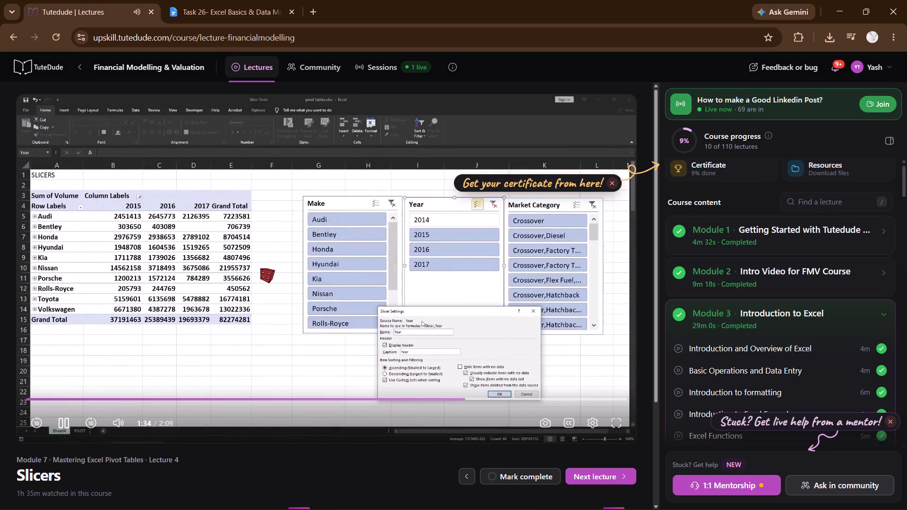
pyautogui.click(500, 396)
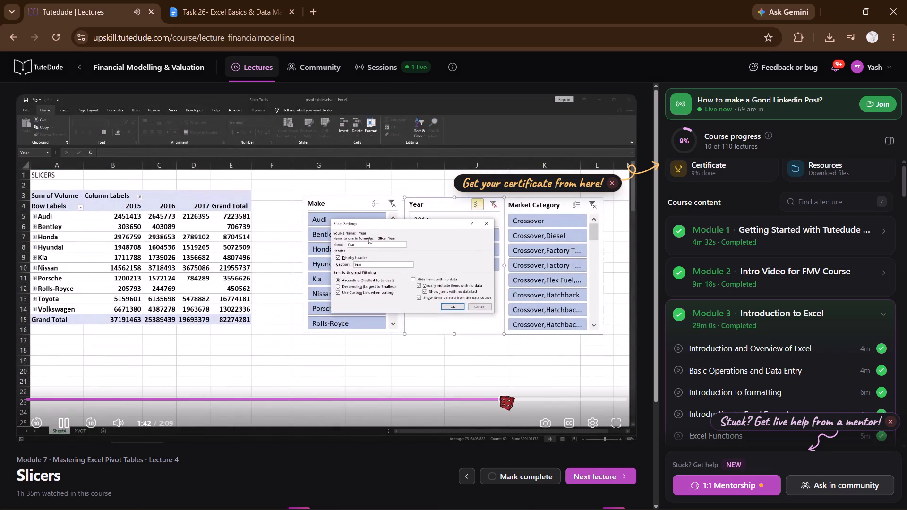
pyautogui.click(158, 392)
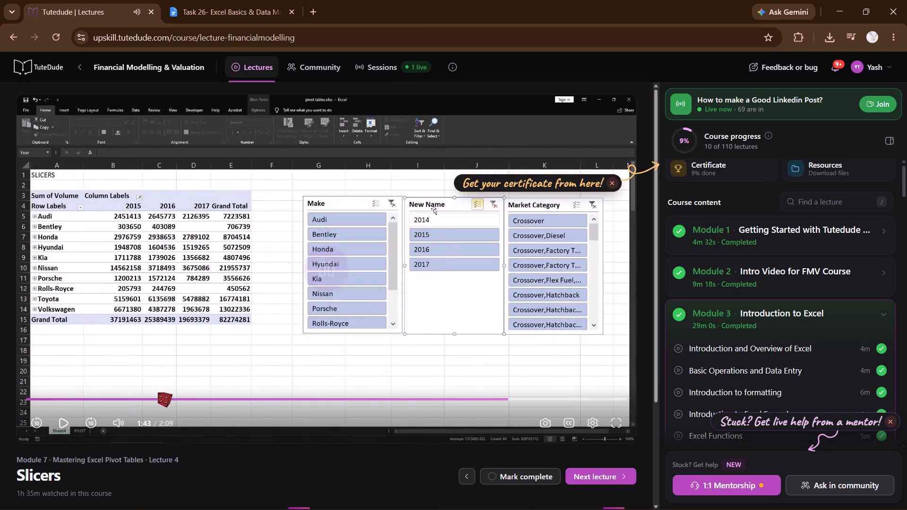
pyautogui.click(159, 394)
pyautogui.click(191, 320)
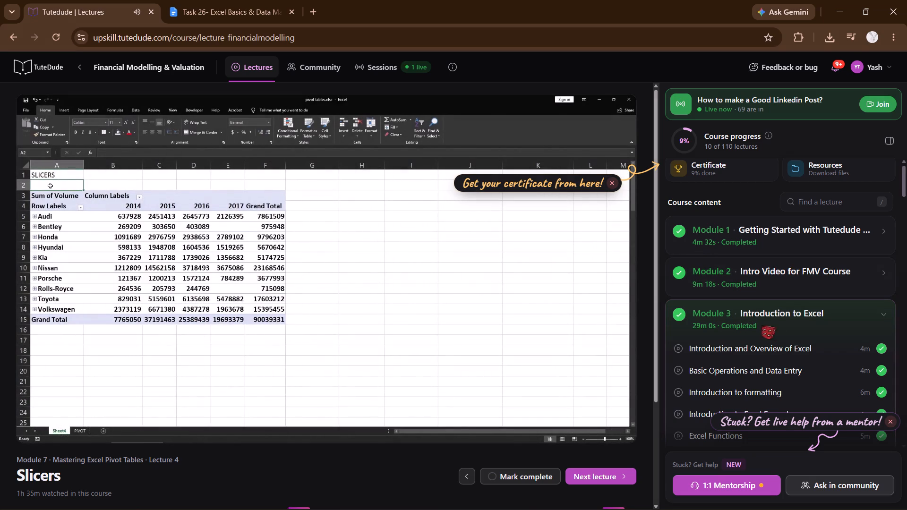
# Open the Introduction to Excel Formulas lecture from Module 3, skim through its video, and pause it.
pyautogui.scroll(-1, 755, 374)
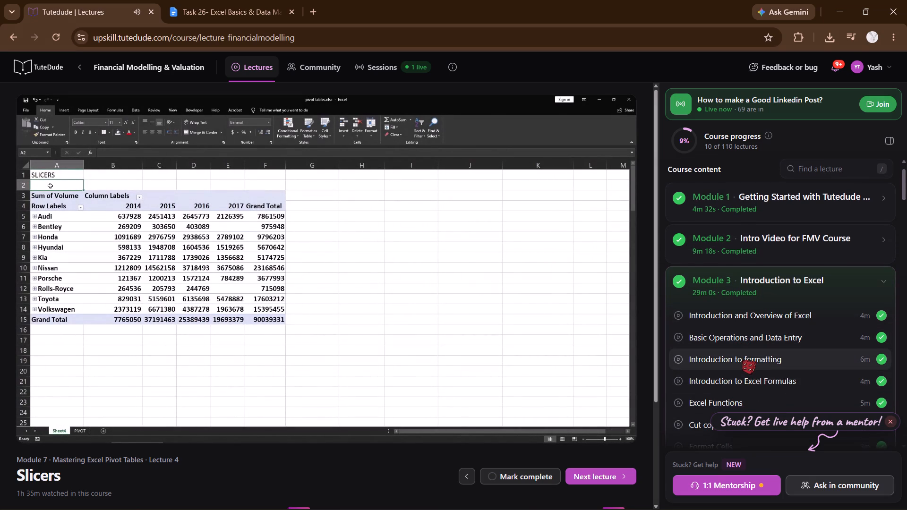
pyautogui.click(741, 378)
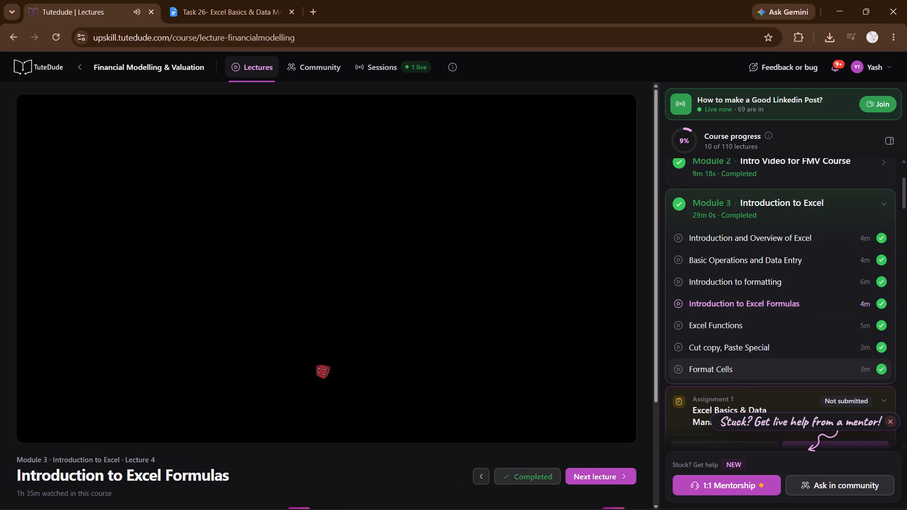
pyautogui.click(207, 394)
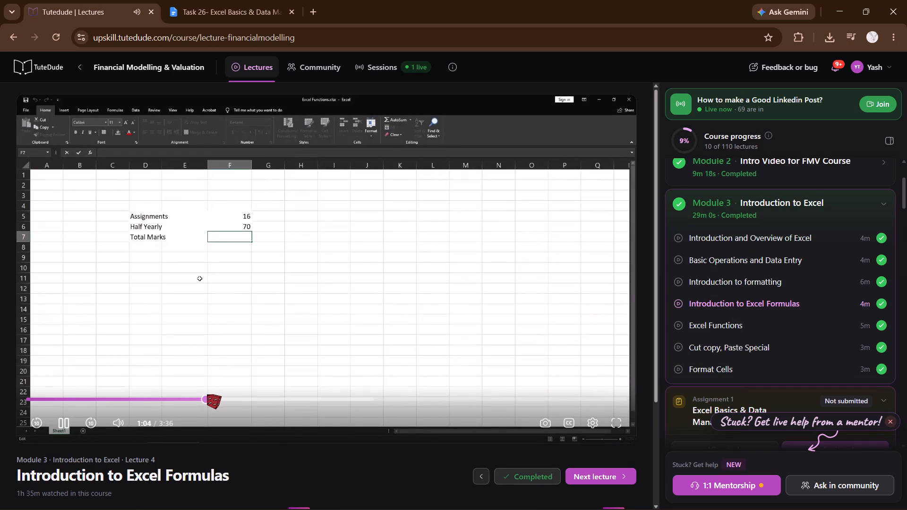
pyautogui.click(299, 402)
pyautogui.click(387, 393)
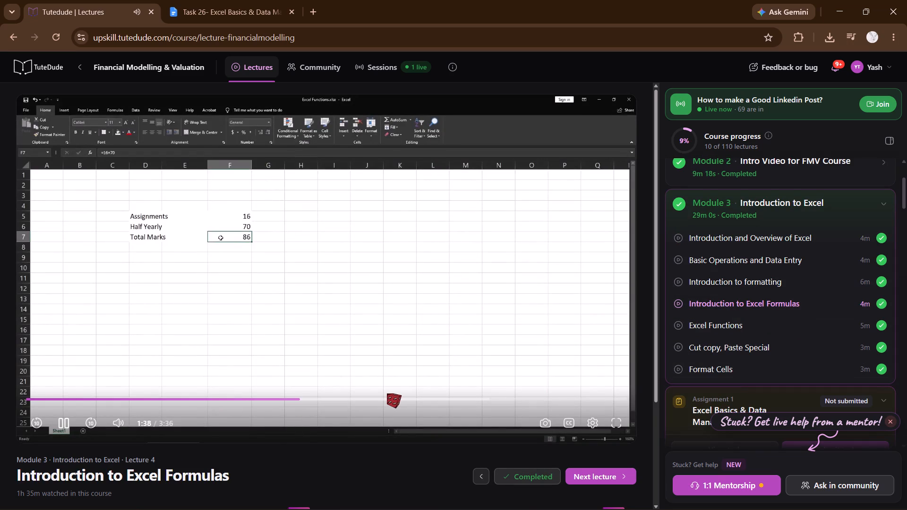
pyautogui.click(370, 342)
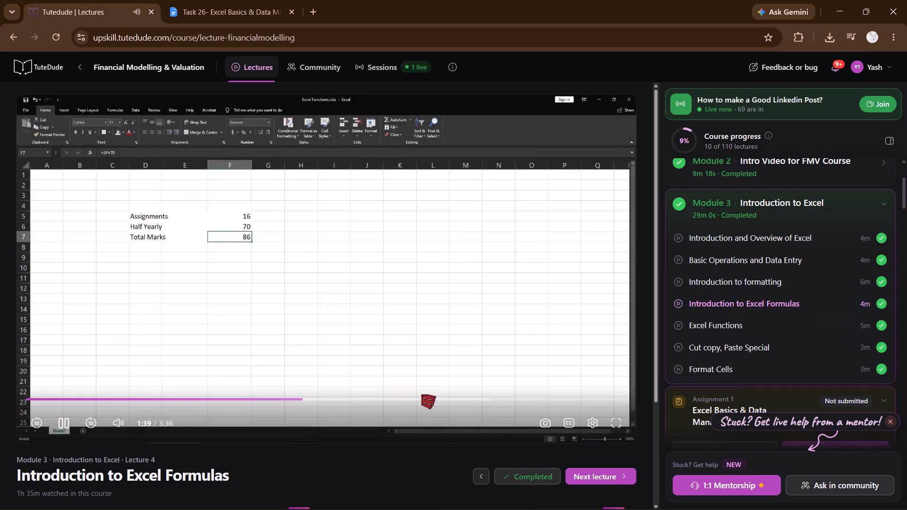
pyautogui.click(426, 397)
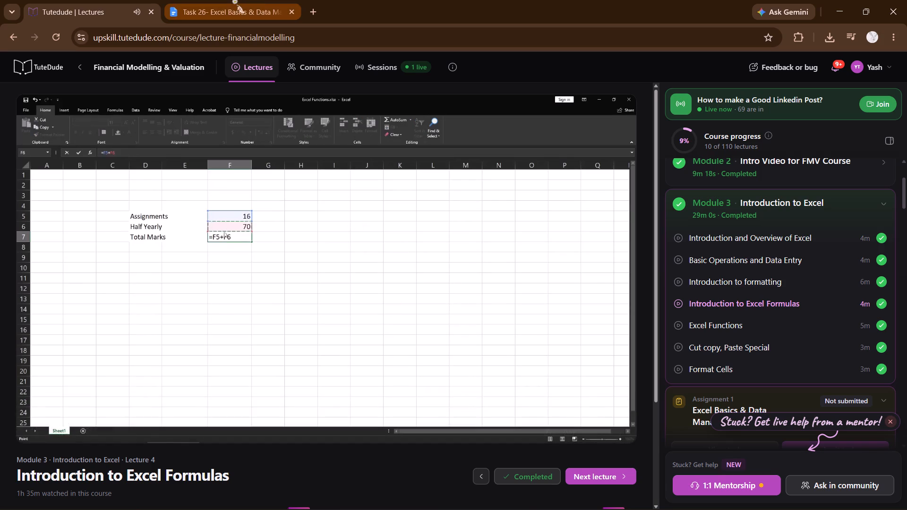
pyautogui.click(210, 275)
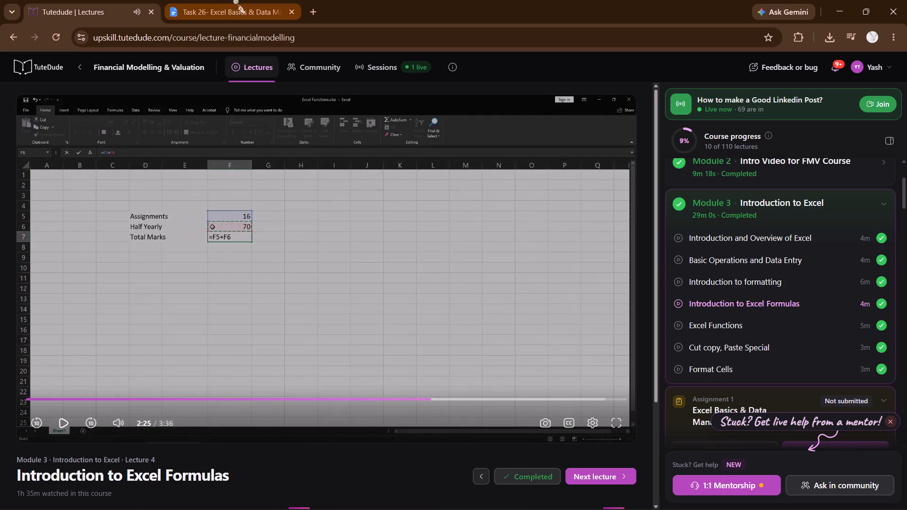
# Return to the task document and reread the Part 1 columns and the Part 2 Total Sales and Incentive Calculation rules.
pyautogui.click(233, 0)
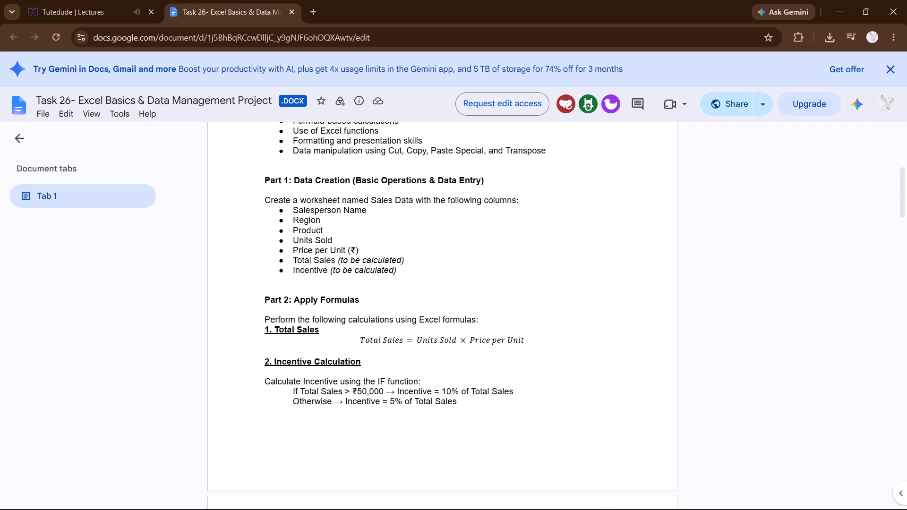
pyautogui.scroll(-1, 338, 335)
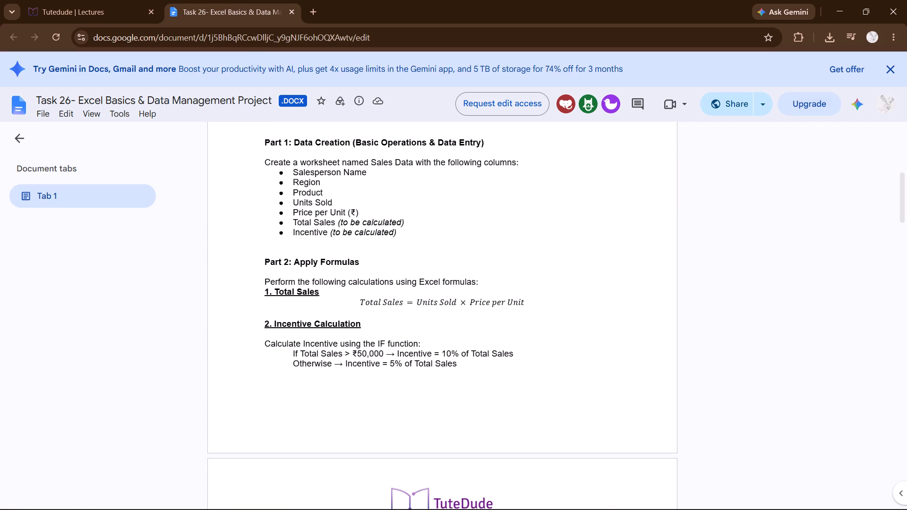
pyautogui.scroll(2, 381, 292)
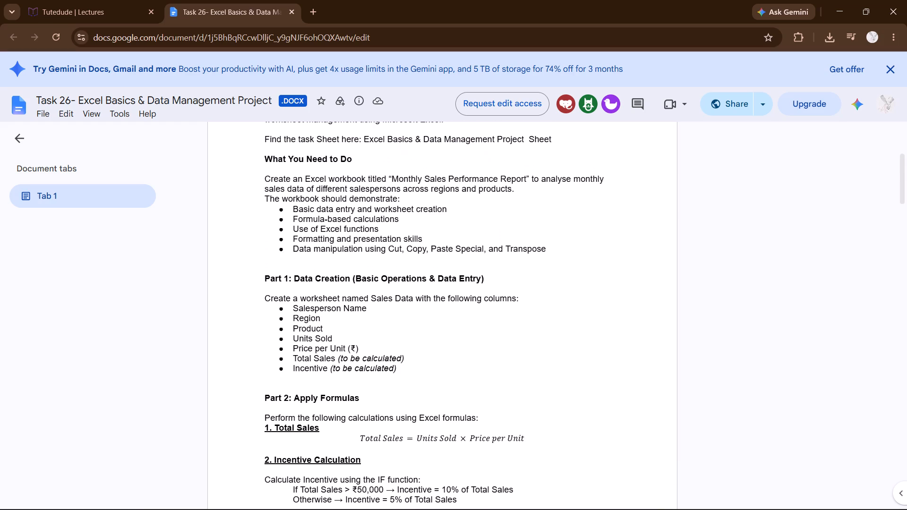
pyautogui.scroll(-2, 381, 292)
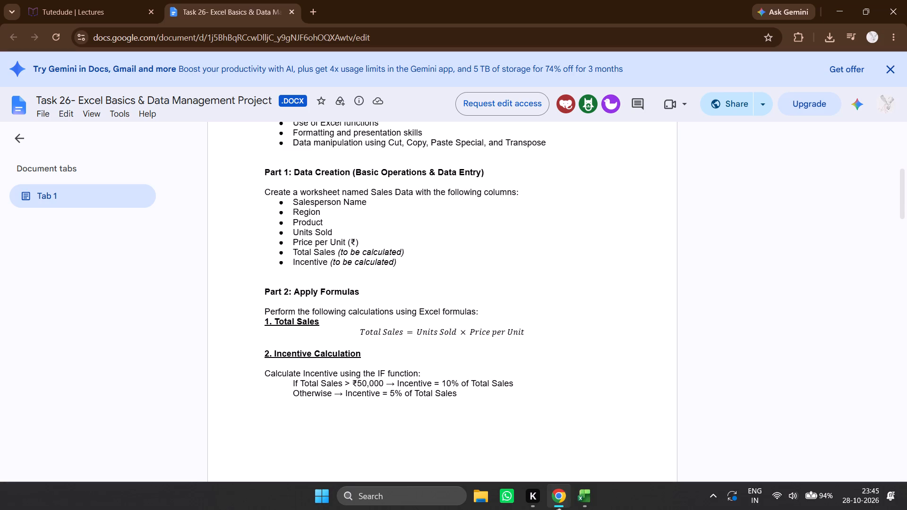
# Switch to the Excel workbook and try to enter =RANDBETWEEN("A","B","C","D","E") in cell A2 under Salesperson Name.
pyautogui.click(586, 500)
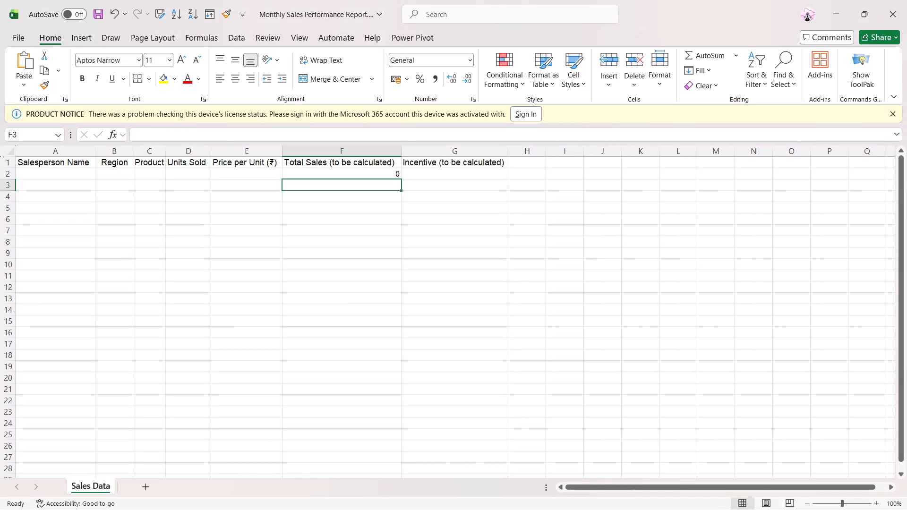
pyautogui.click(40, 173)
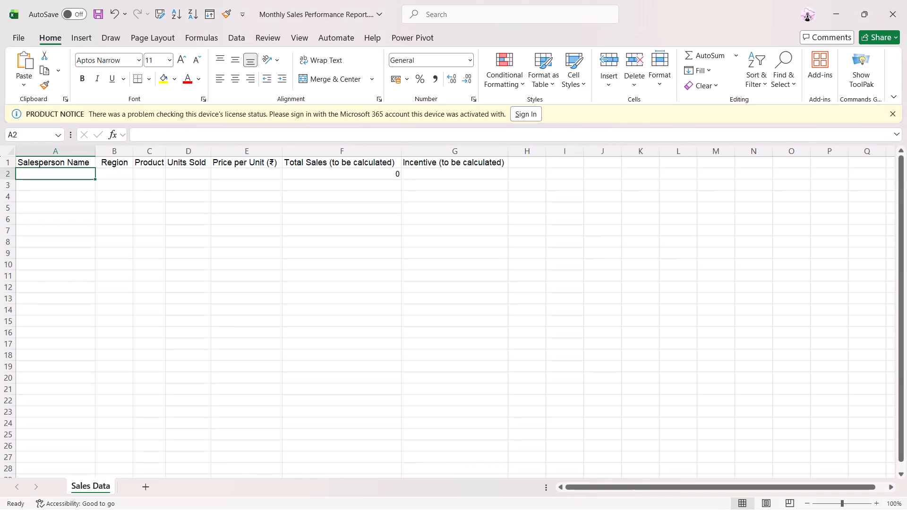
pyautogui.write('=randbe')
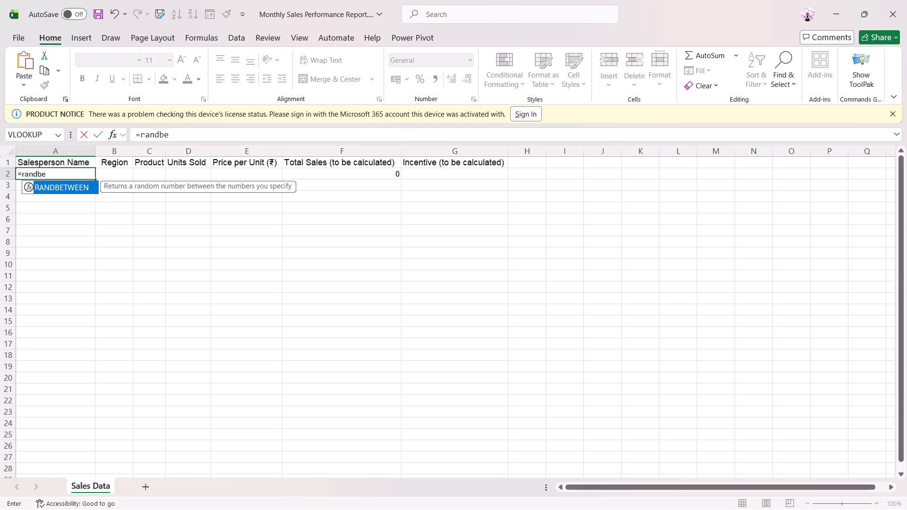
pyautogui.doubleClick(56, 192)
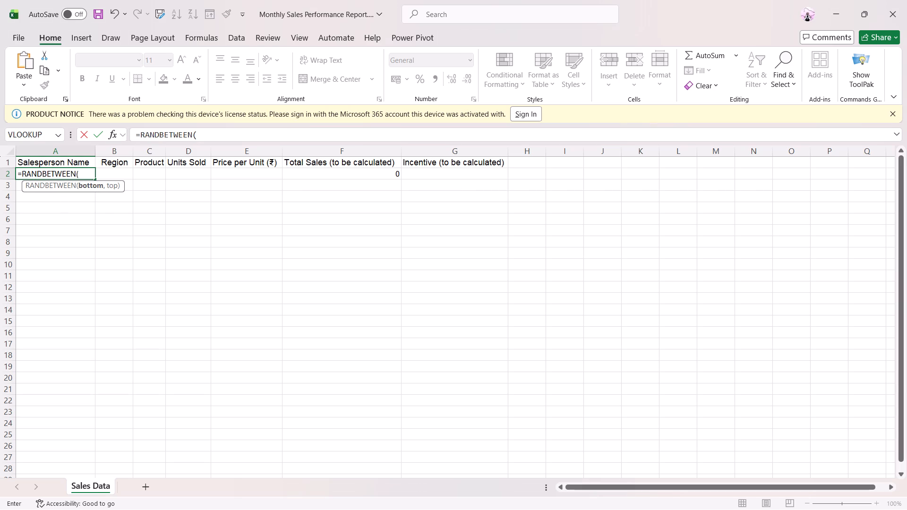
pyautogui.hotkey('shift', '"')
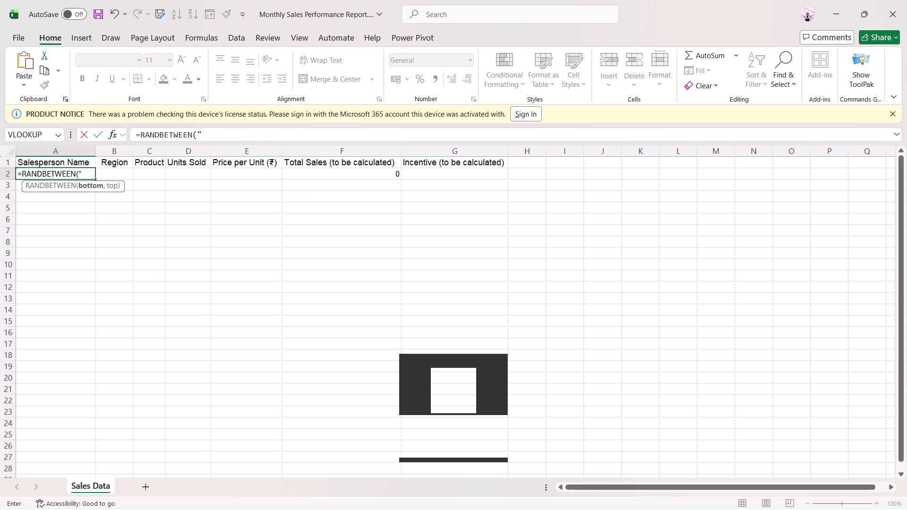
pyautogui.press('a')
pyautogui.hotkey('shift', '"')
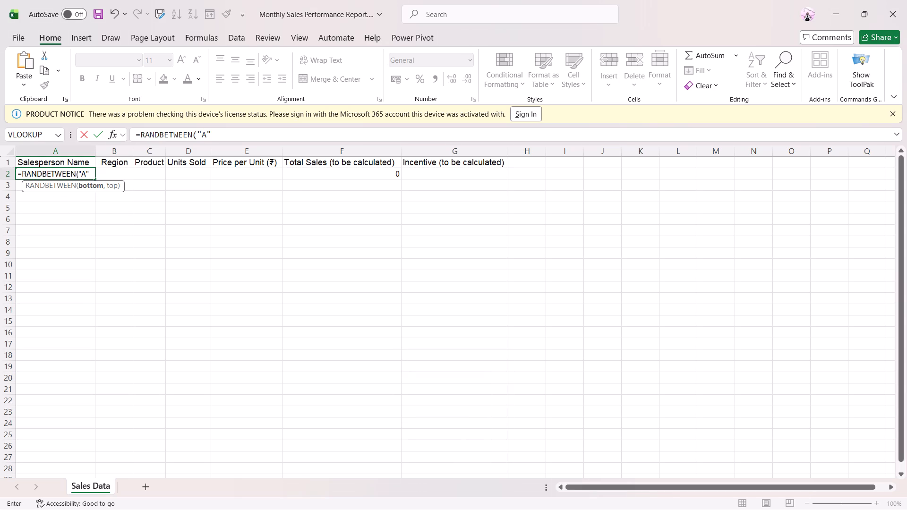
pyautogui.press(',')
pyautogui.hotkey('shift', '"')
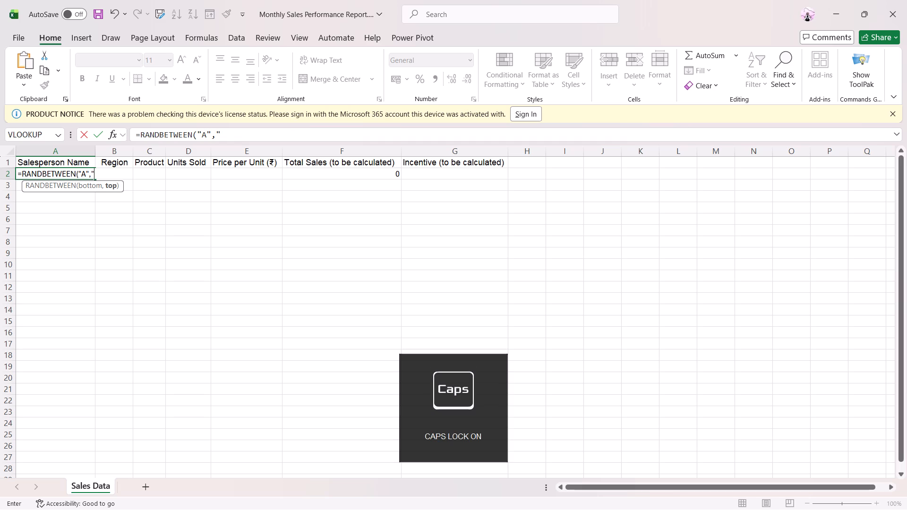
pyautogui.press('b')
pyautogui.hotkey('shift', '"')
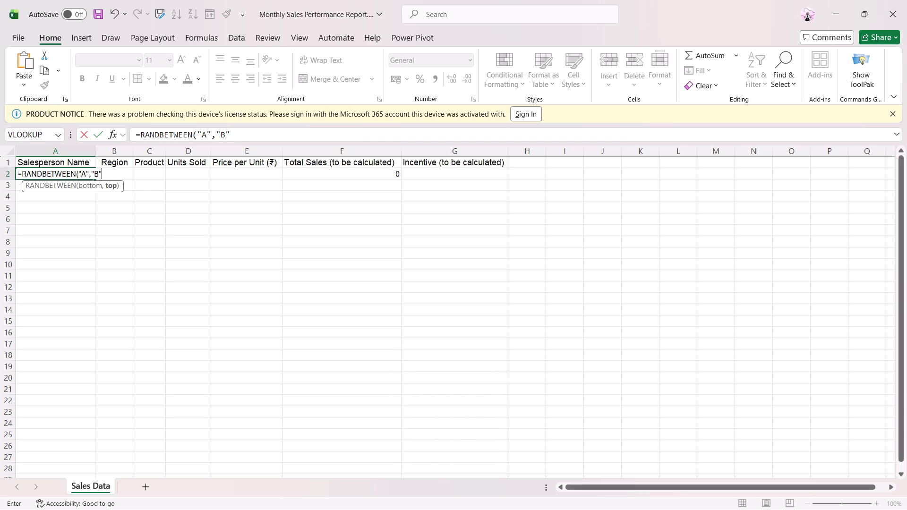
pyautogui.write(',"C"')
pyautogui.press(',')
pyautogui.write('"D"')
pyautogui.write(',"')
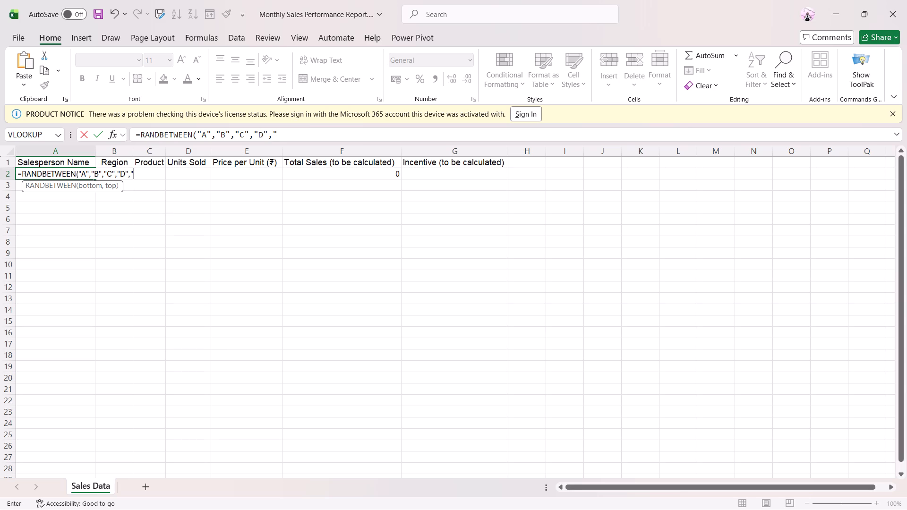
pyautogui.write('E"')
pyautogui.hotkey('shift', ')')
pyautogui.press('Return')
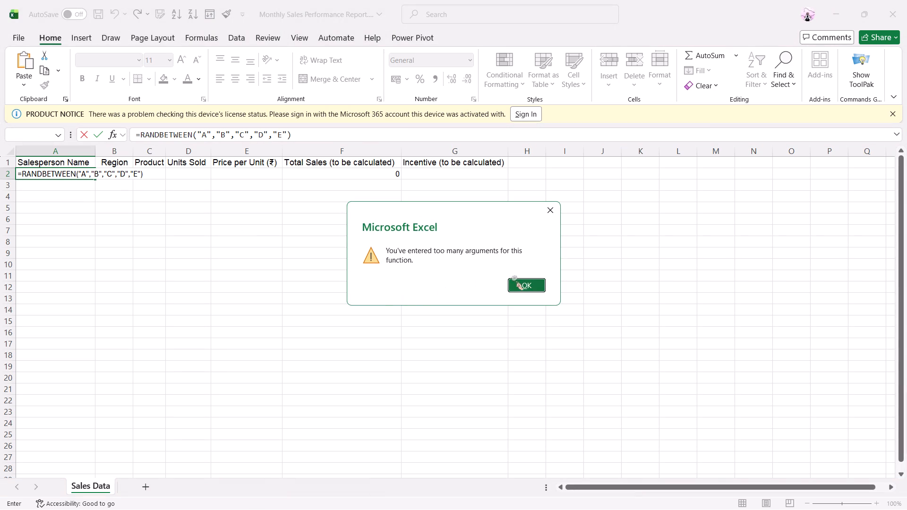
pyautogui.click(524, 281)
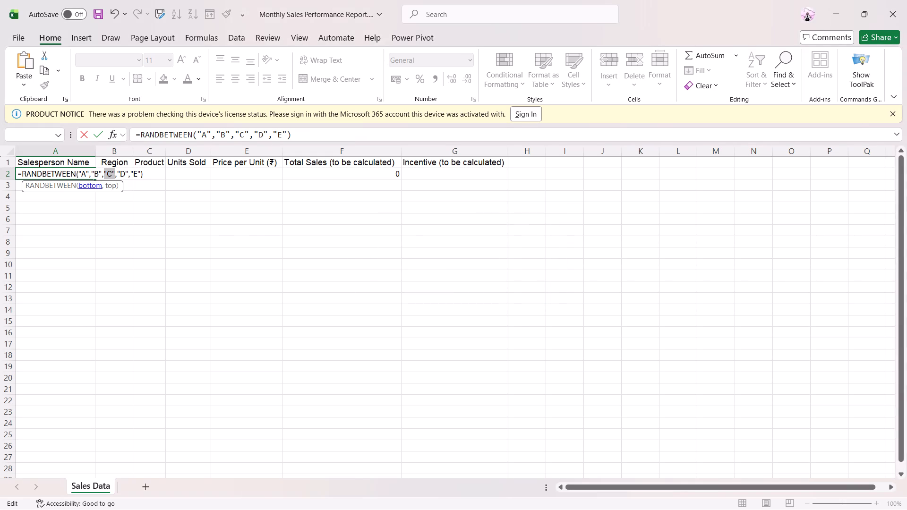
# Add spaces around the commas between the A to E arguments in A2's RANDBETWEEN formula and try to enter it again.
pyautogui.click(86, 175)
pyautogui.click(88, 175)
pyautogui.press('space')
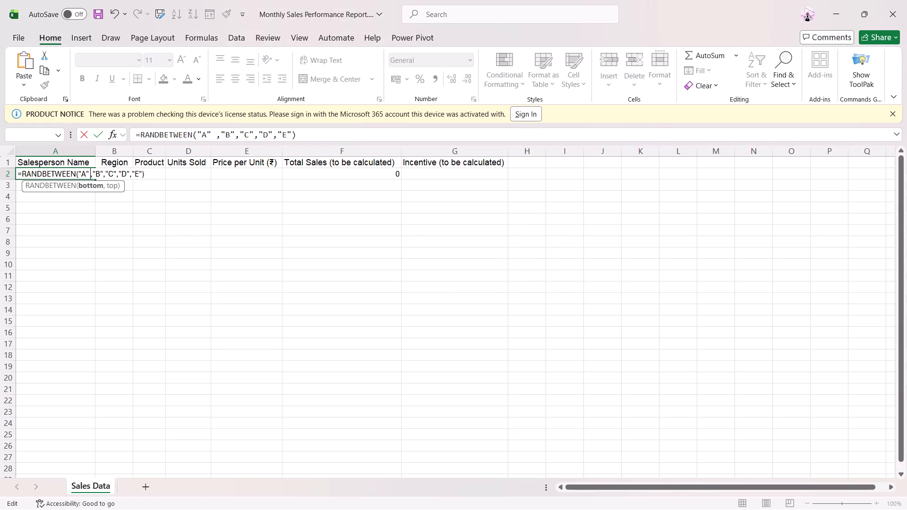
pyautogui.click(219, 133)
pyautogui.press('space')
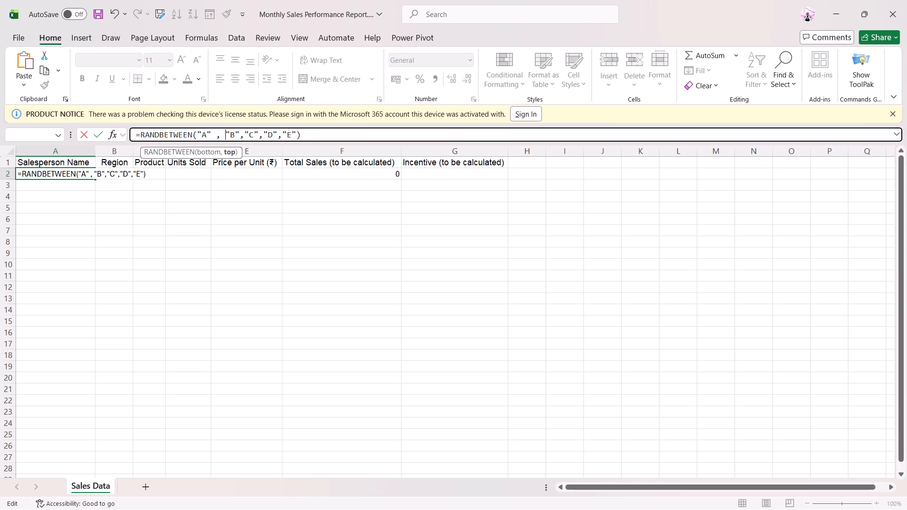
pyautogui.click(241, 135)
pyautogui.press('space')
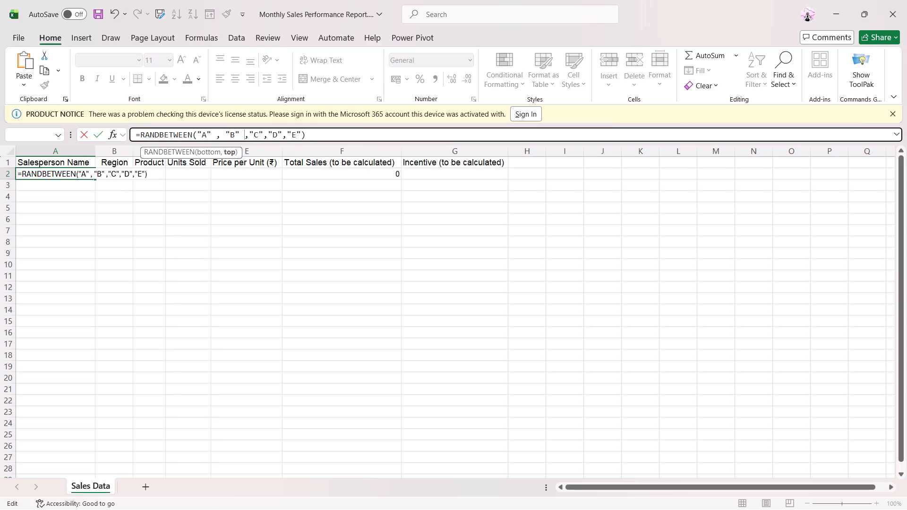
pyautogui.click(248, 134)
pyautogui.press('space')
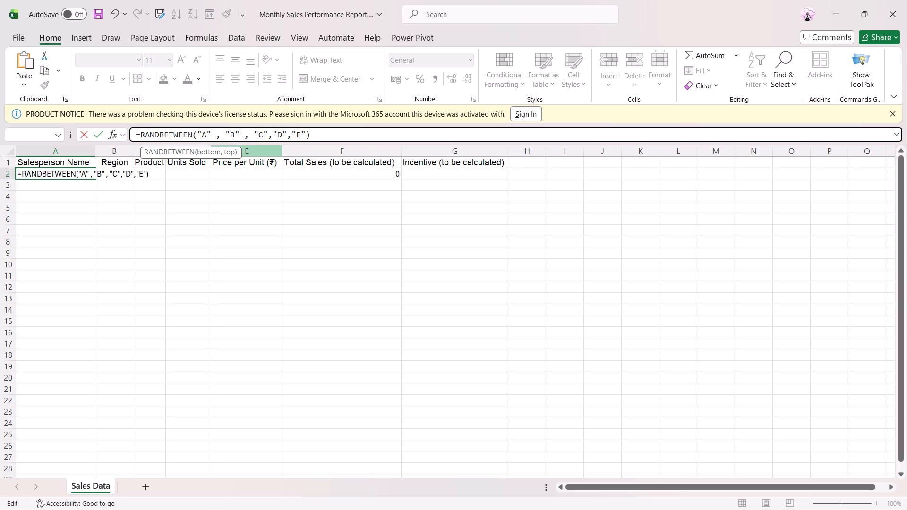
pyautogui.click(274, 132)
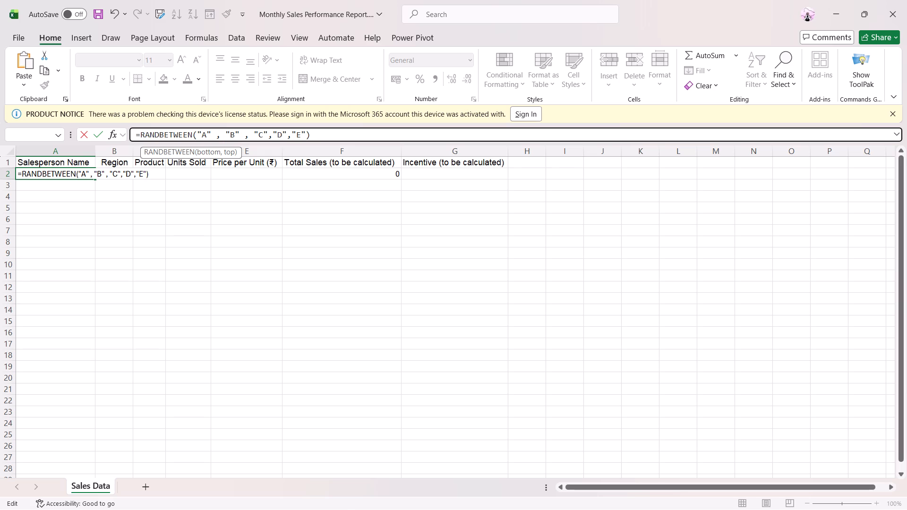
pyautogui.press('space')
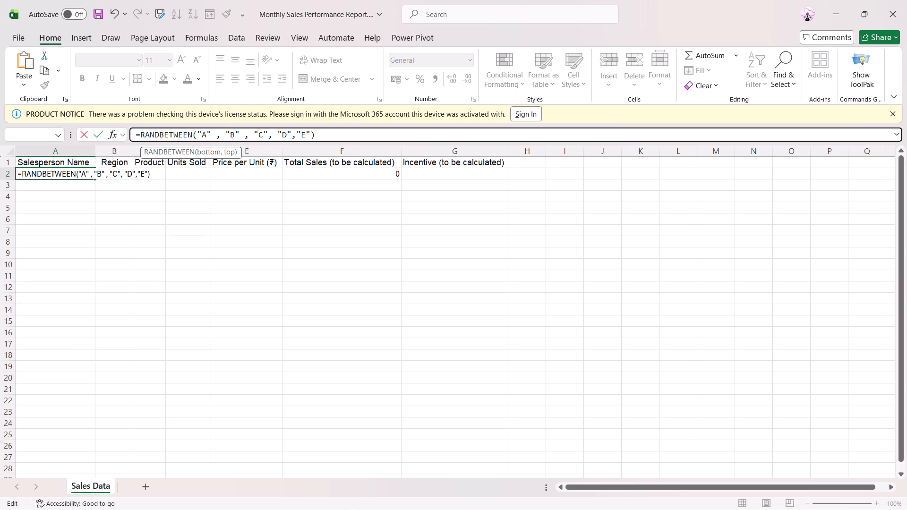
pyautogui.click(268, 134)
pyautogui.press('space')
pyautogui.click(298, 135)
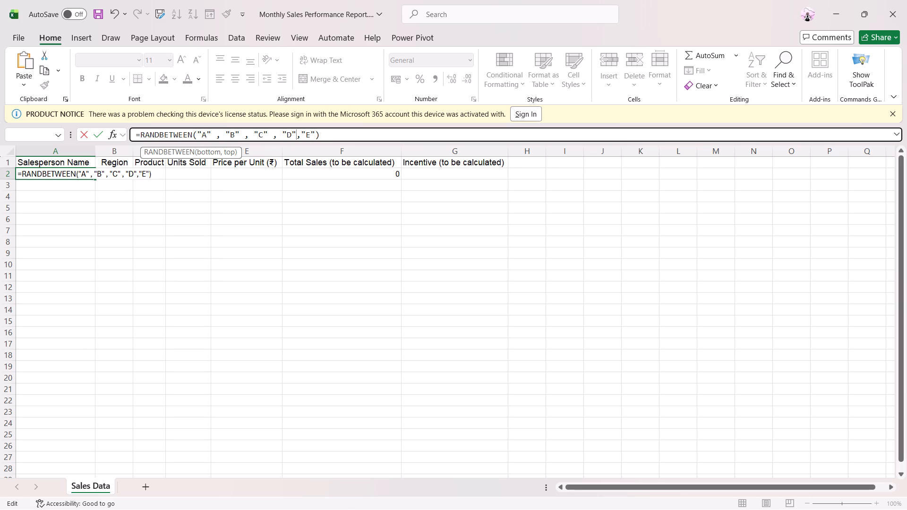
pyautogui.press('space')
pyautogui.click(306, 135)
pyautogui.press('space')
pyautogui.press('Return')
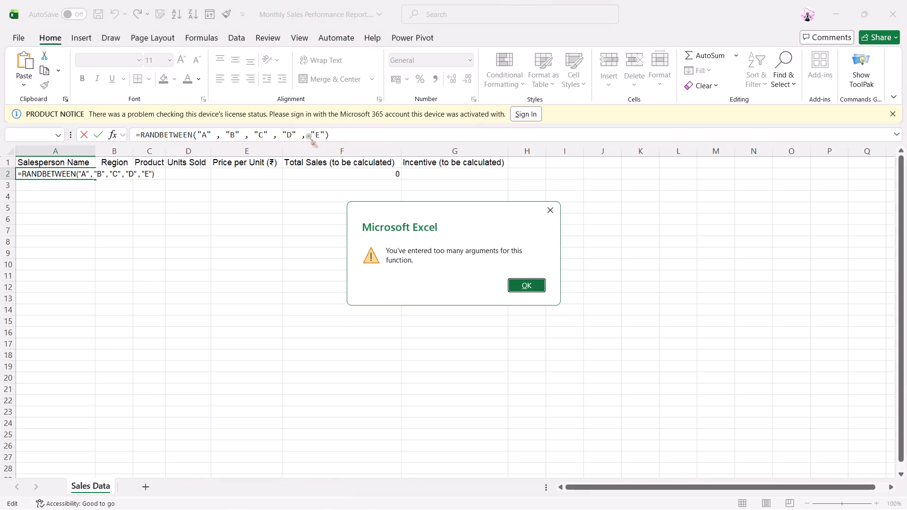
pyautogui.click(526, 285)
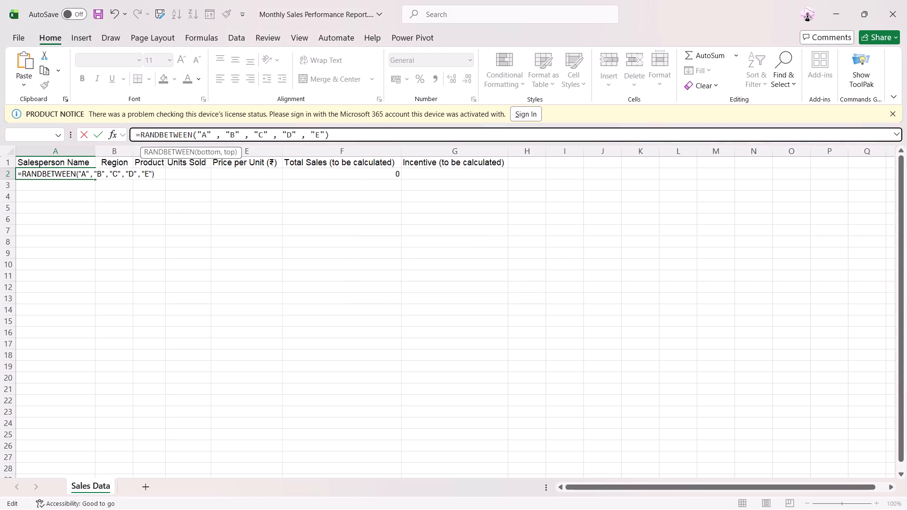
# Shorten the formula in cell A2 under Salesperson Name to =RANDBETWEEN("A","B") and enter it.
pyautogui.click(349, 135)
pyautogui.press('BackSpace')
pyautogui.press('BackSpace')
pyautogui.press('BackSpace')
pyautogui.press('BackSpace')
pyautogui.press('BackSpace')
pyautogui.press('BackSpace')
pyautogui.press('BackSpace')
pyautogui.press('BackSpace')
pyautogui.press('BackSpace')
pyautogui.press('BackSpace')
pyautogui.press('BackSpace')
pyautogui.press('BackSpace')
pyautogui.press('BackSpace')
pyautogui.press('BackSpace')
pyautogui.press('BackSpace')
pyautogui.press('BackSpace')
pyautogui.press('BackSpace')
pyautogui.press('BackSpace')
pyautogui.press('BackSpace')
pyautogui.press('BackSpace')
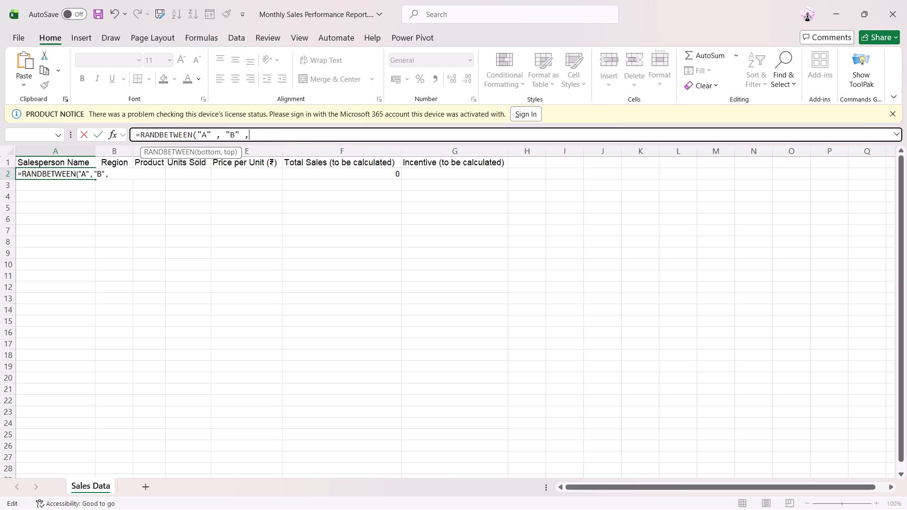
pyautogui.press('BackSpace')
pyautogui.press('BackSpace')
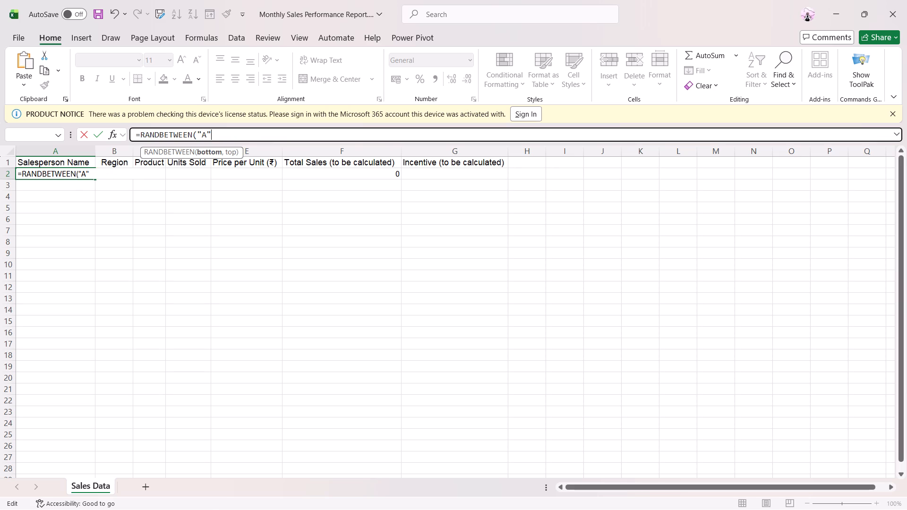
pyautogui.press(',')
pyautogui.press('BackSpace')
pyautogui.press('space')
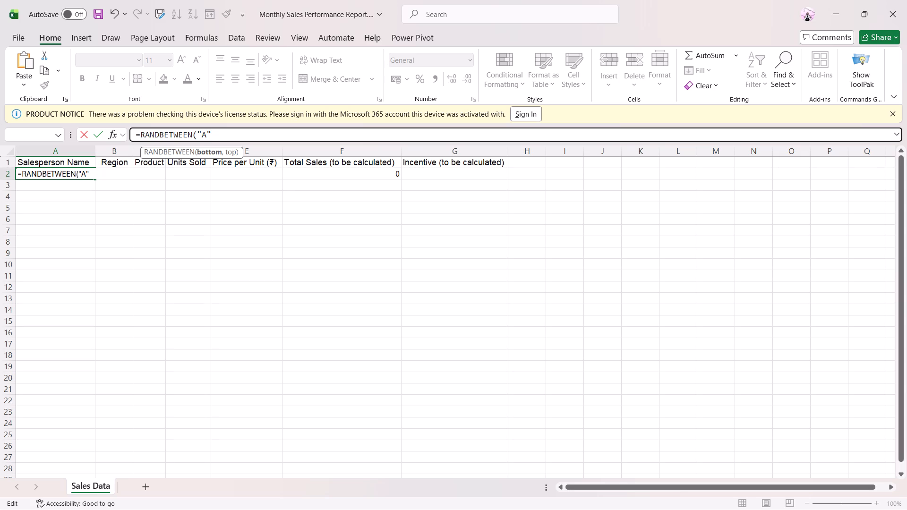
pyautogui.press('BackSpace')
pyautogui.press(',')
pyautogui.hotkey('shift', '"')
pyautogui.press('b')
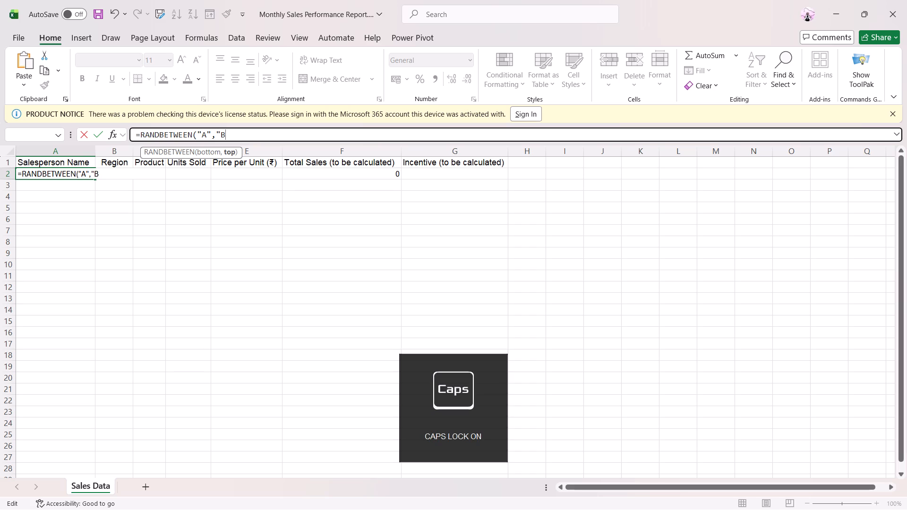
pyautogui.hotkey('shift', '"')
pyautogui.press('Return')
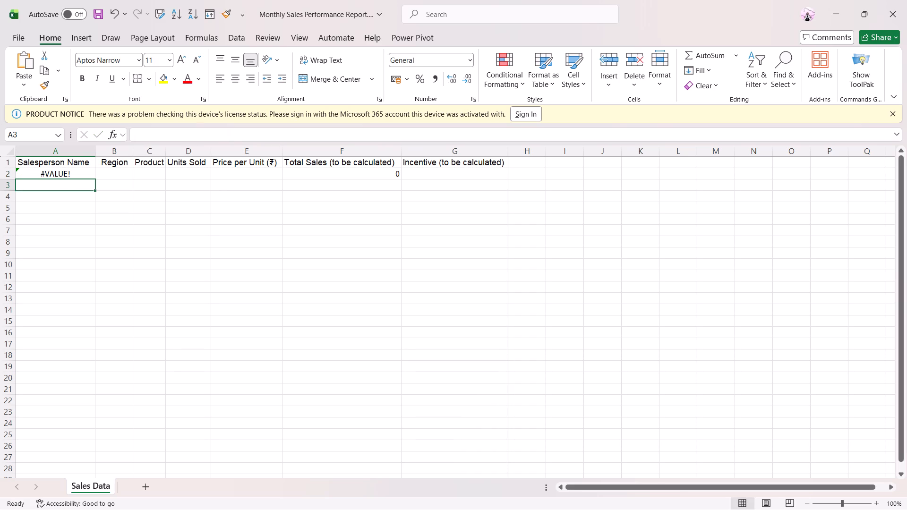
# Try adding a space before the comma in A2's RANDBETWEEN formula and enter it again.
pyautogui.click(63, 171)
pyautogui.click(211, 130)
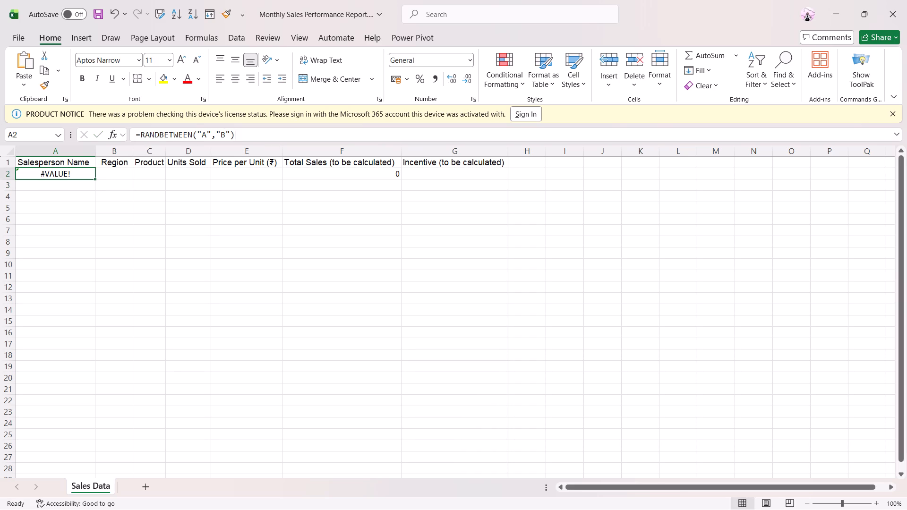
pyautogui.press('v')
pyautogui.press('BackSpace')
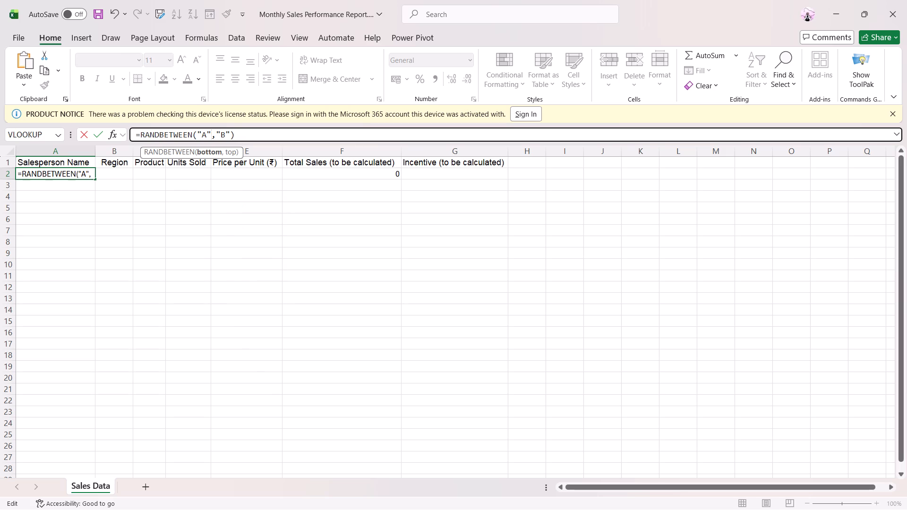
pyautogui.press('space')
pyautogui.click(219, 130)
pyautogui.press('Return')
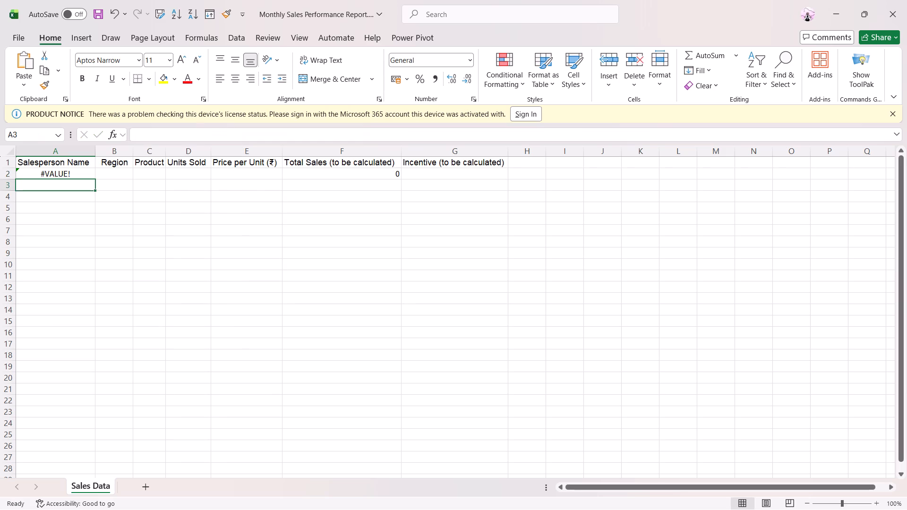
# Add a space after the comma in A2's formula, making it =RANDBETWEEN("A", "B"), and reselect A2 to check it.
pyautogui.moveTo(70, 174); pyautogui.dragTo(213, 139)
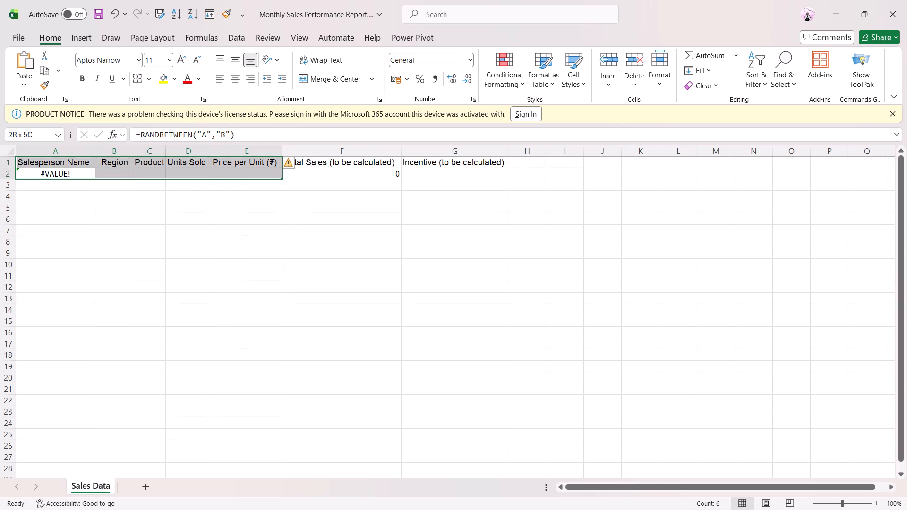
pyautogui.moveTo(213, 139); pyautogui.dragTo(216, 134)
pyautogui.click(216, 134)
pyautogui.press('space')
pyautogui.press('Return')
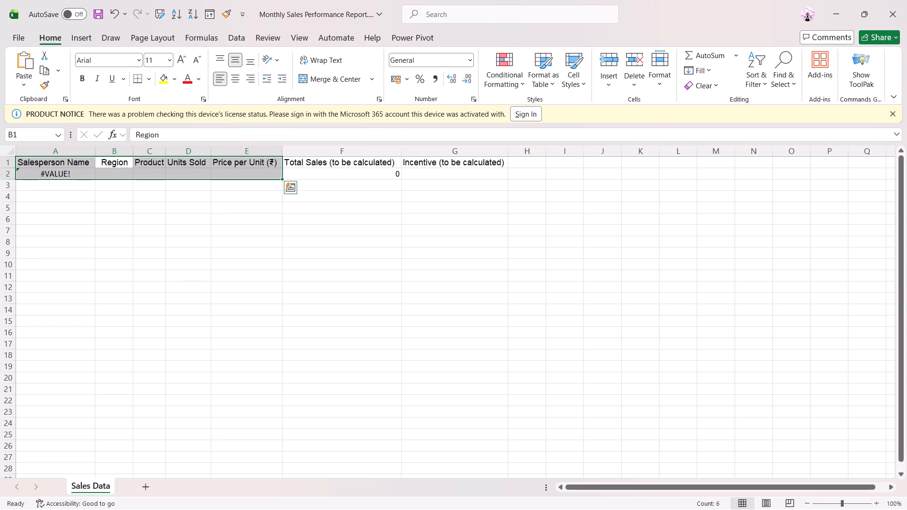
pyautogui.click(87, 245)
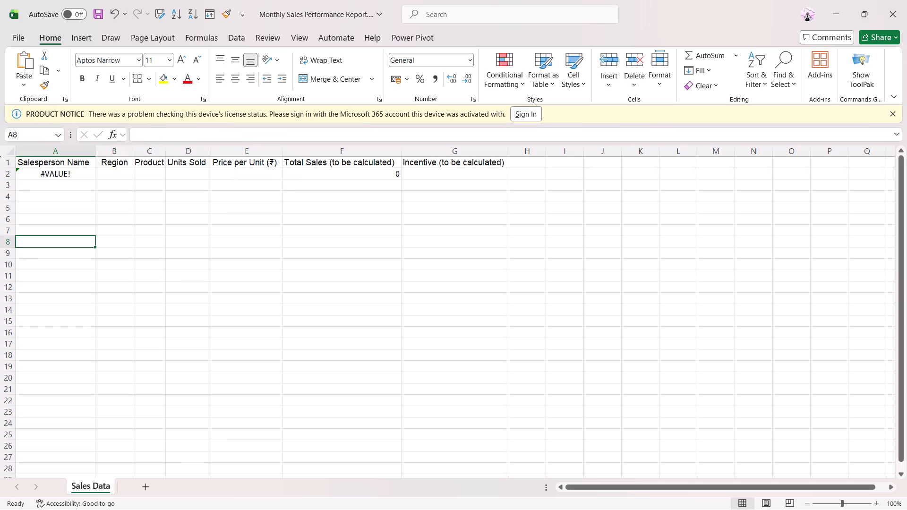
pyautogui.click(59, 174)
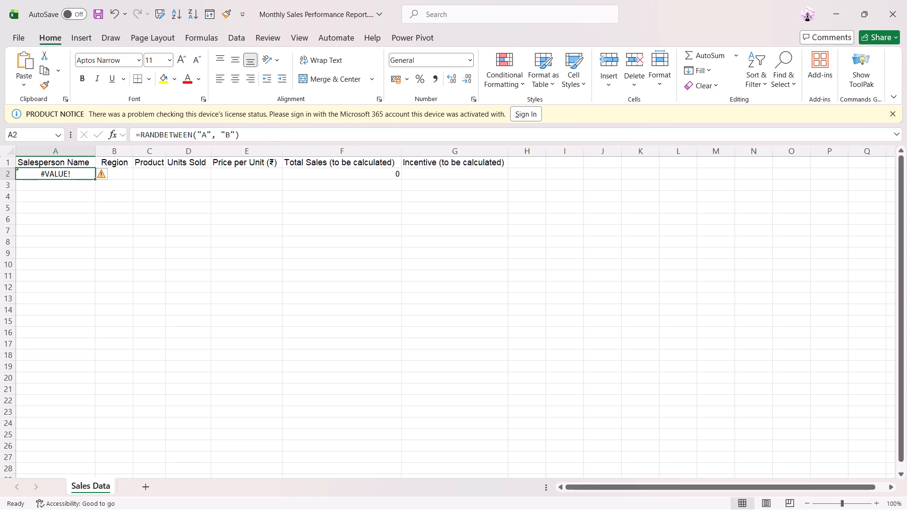
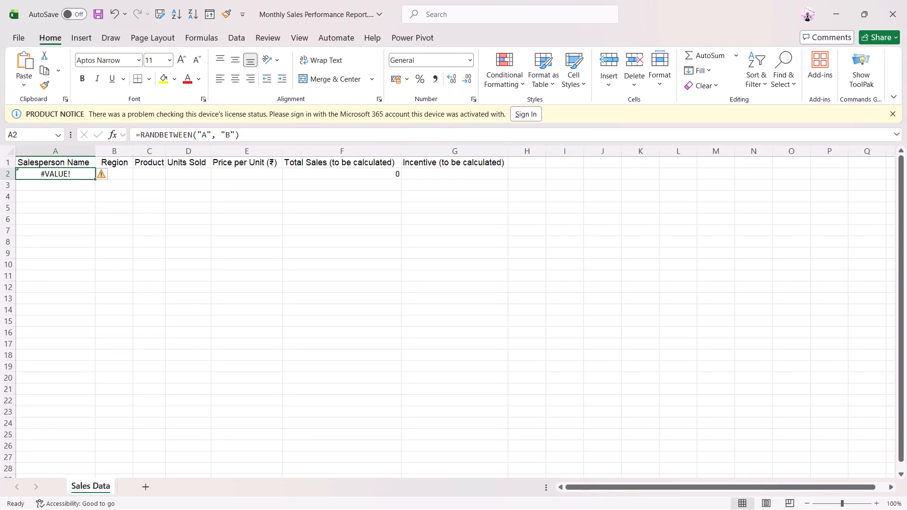
# Replace the formula in A2 under Salesperson Name with a CHOOSE formula that uses RANDBETWEEN(1,2) as its index number.
pyautogui.click(242, 136)
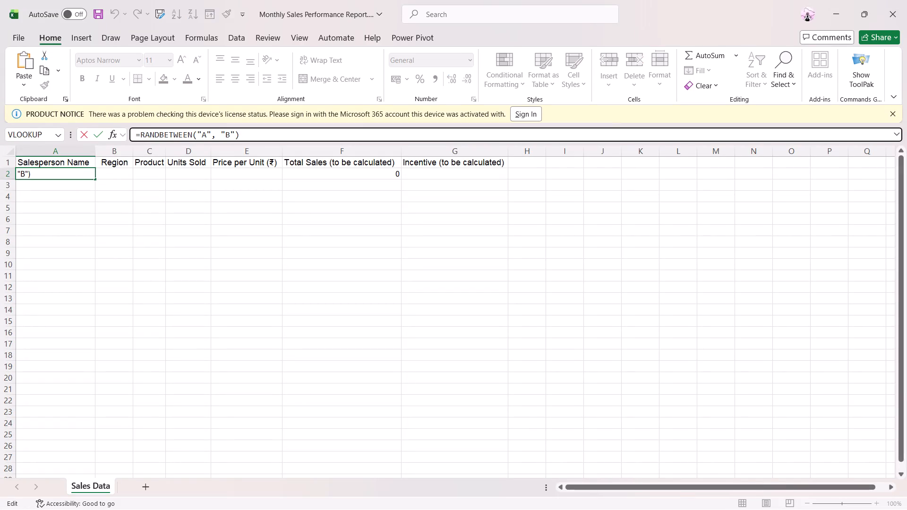
pyautogui.press('BackSpace')
pyautogui.press('BackSpace')
pyautogui.press('BackSpace')
pyautogui.press('BackSpace')
pyautogui.press('BackSpace')
pyautogui.press('BackSpace')
pyautogui.press('BackSpace')
pyautogui.press('BackSpace')
pyautogui.press('BackSpace')
pyautogui.press('BackSpace')
pyautogui.press('BackSpace')
pyautogui.press('BackSpace')
pyautogui.press('BackSpace')
pyautogui.press('BackSpace')
pyautogui.press('BackSpace')
pyautogui.press('BackSpace')
pyautogui.press('BackSpace')
pyautogui.press('BackSpace')
pyautogui.press('BackSpace')
pyautogui.press('BackSpace')
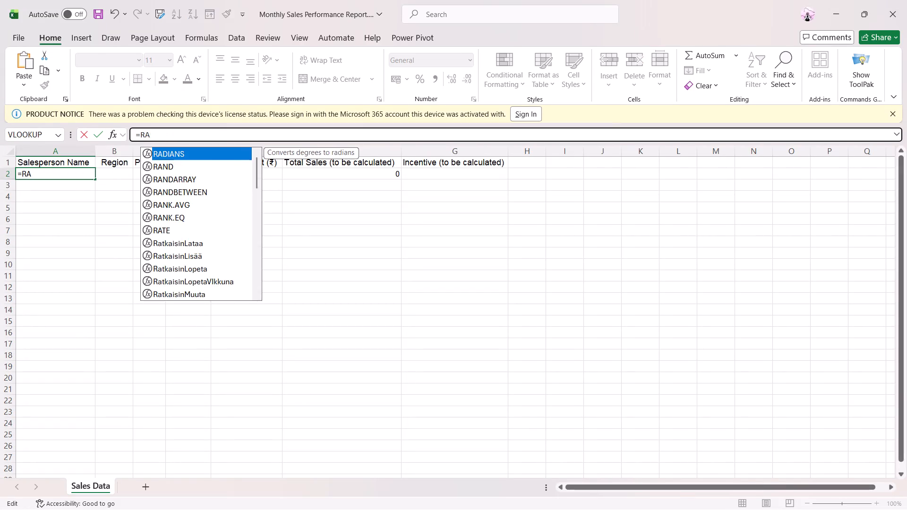
pyautogui.press('BackSpace')
pyautogui.press('BackSpace')
pyautogui.write('=CHOOSE')
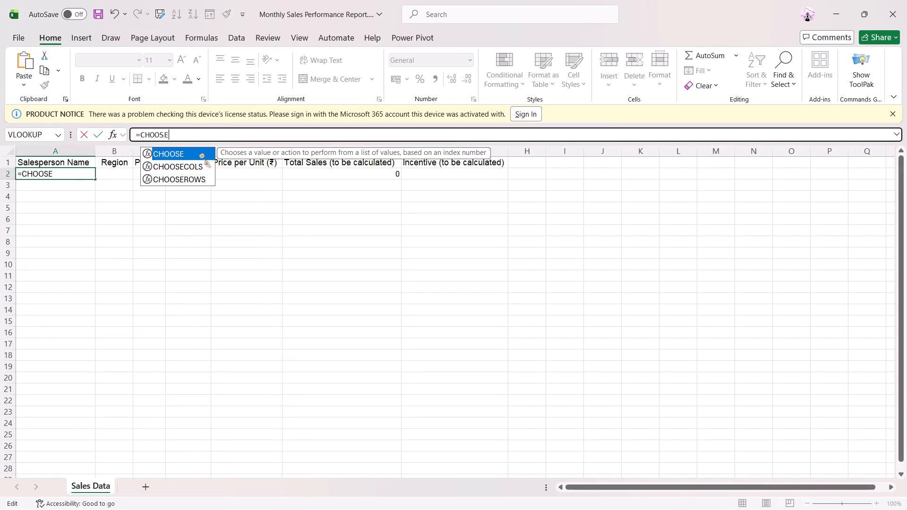
pyautogui.doubleClick(199, 154)
pyautogui.write('RAND')
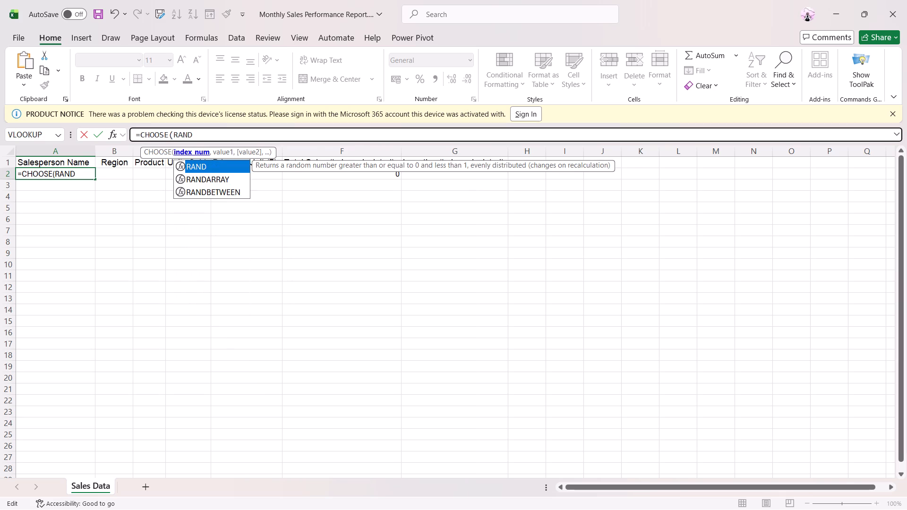
pyautogui.doubleClick(219, 190)
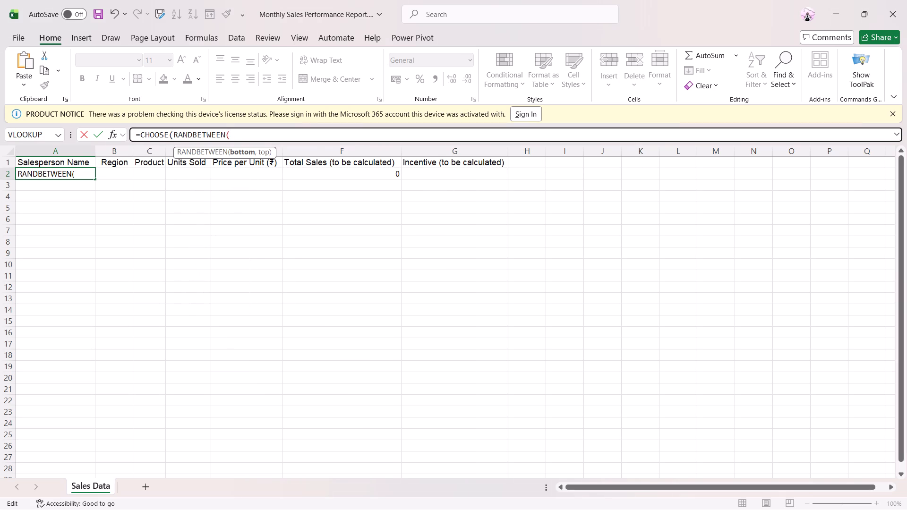
pyautogui.press('1')
pyautogui.write(',2')
pyautogui.hotkey('shift', ')')
pyautogui.press('space')
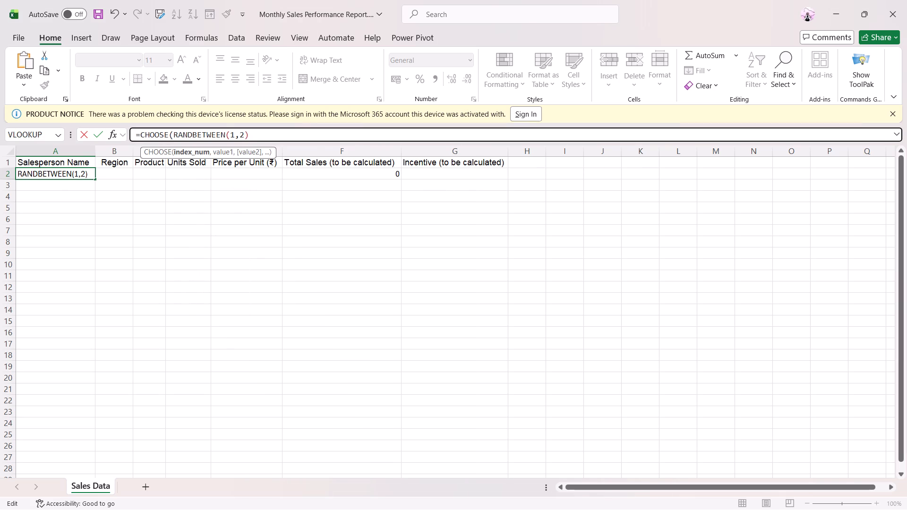
pyautogui.press('BackSpace')
# Add "A", "B" and "C" as the CHOOSE values in A2 and enter the completed formula.
pyautogui.press(',')
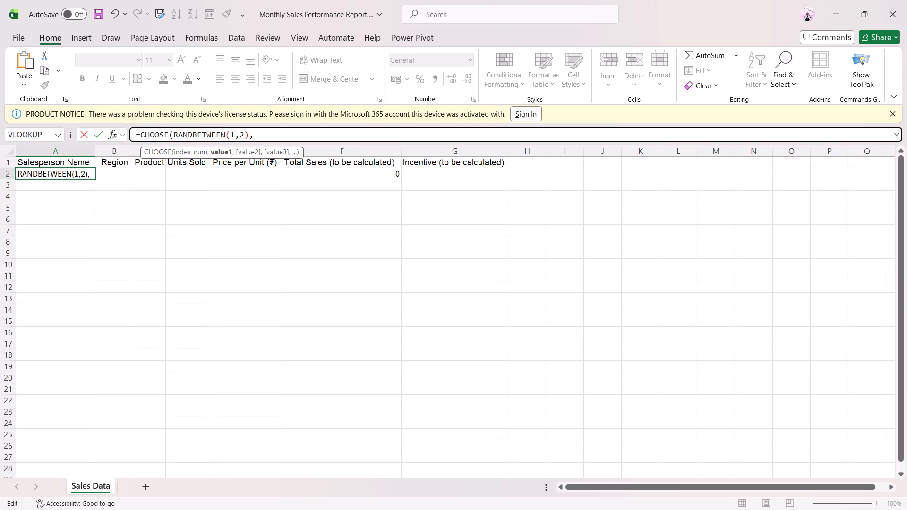
pyautogui.press('space')
pyautogui.press('a')
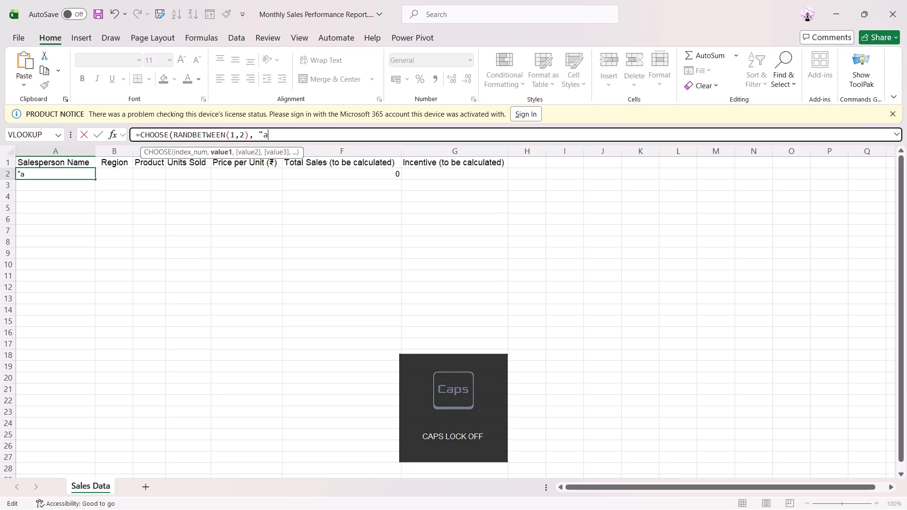
pyautogui.hotkey('shift', '"')
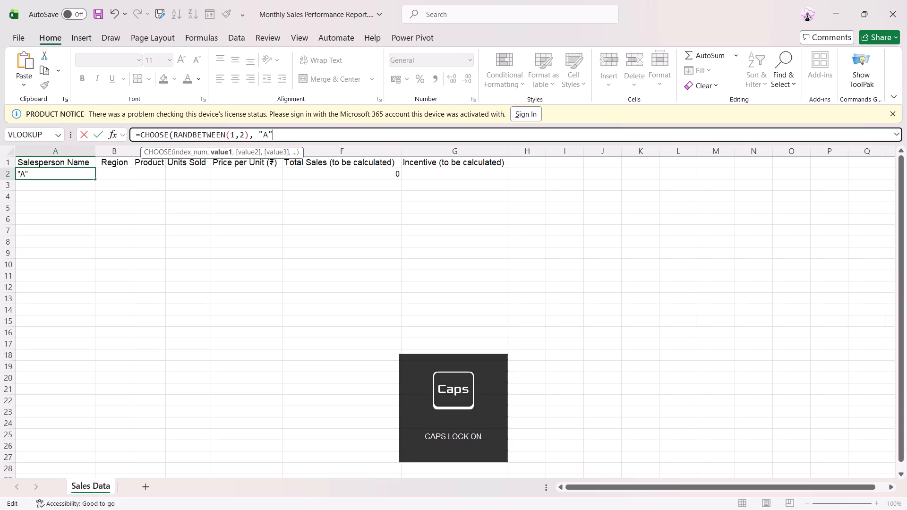
pyautogui.write(', "')
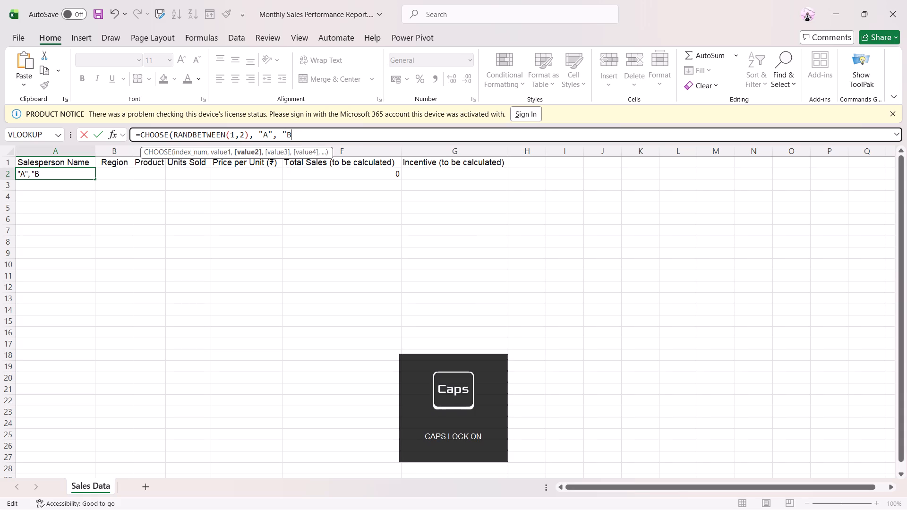
pyautogui.hotkey('shift', '"')
pyautogui.write(', "C')
pyautogui.hotkey('shift', '"')
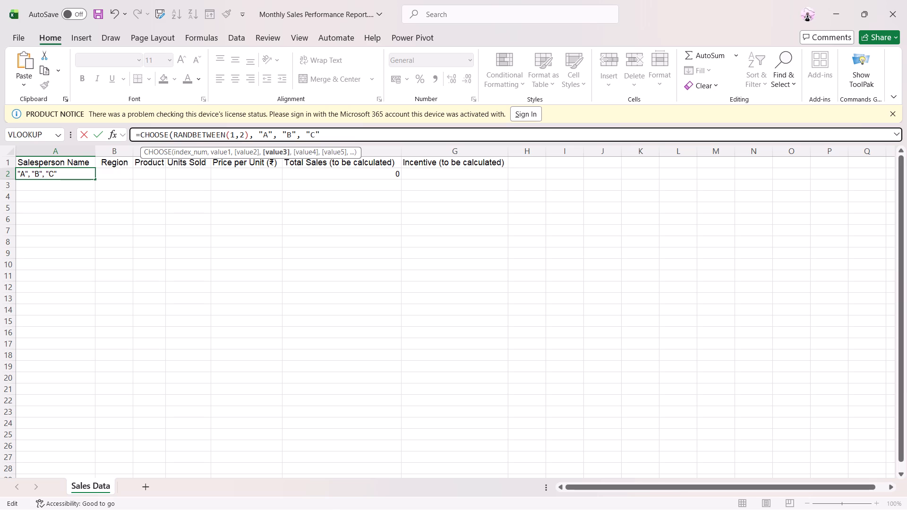
pyautogui.hotkey('shift', ')')
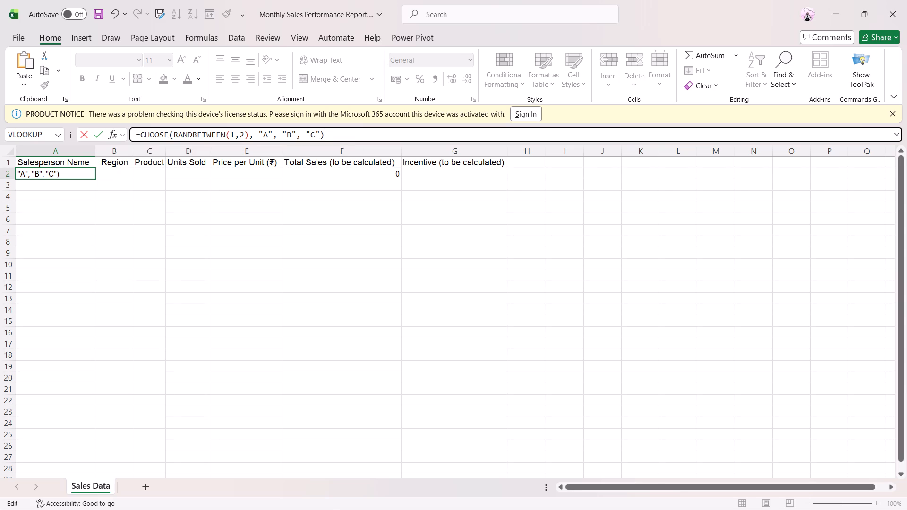
pyautogui.press('Return')
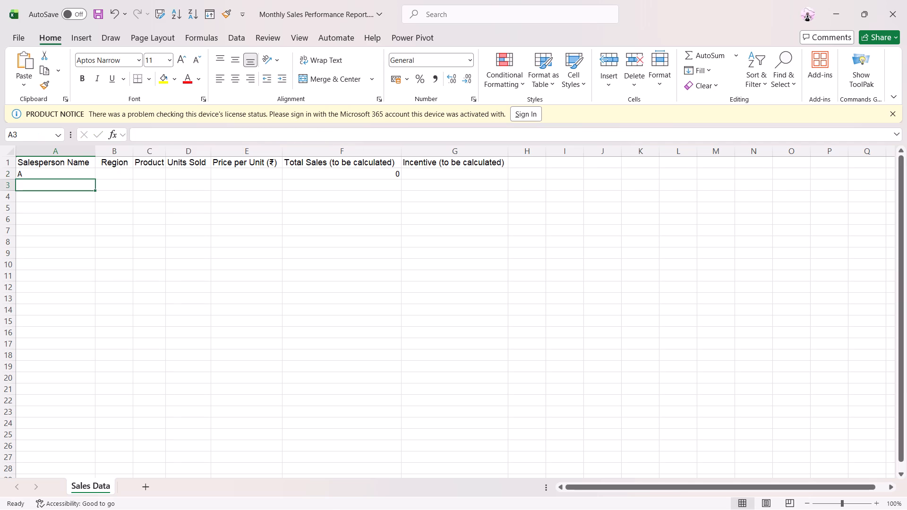
# Fill the Salesperson Name formula from A2 down through A10.
pyautogui.click(94, 175)
pyautogui.moveTo(96, 178); pyautogui.dragTo(85, 217)
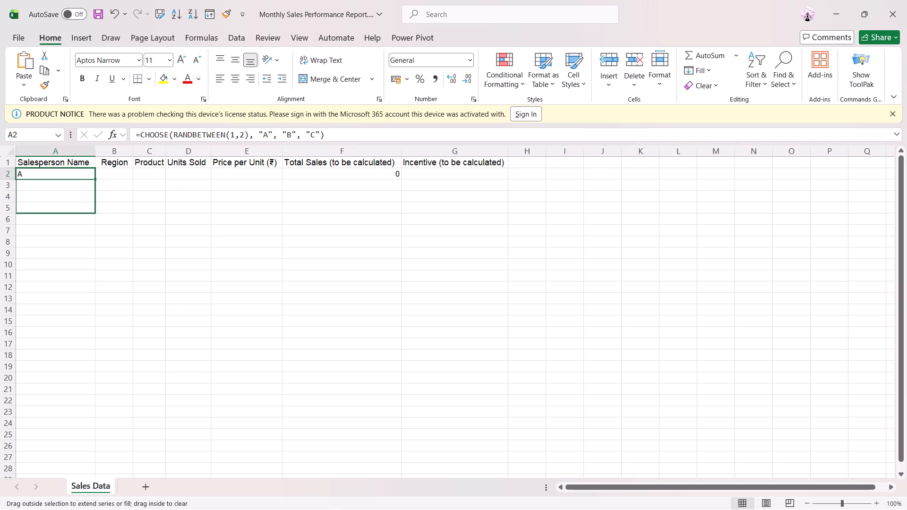
pyautogui.moveTo(85, 217); pyautogui.dragTo(88, 272)
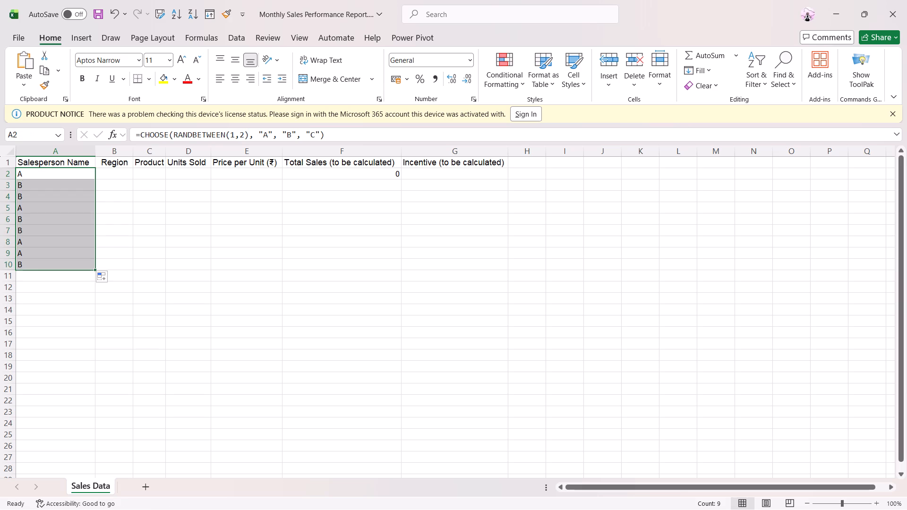
# Copy the full CHOOSE formula text from A2 and paste it into B2 under Region.
pyautogui.click(125, 173)
pyautogui.click(183, 137)
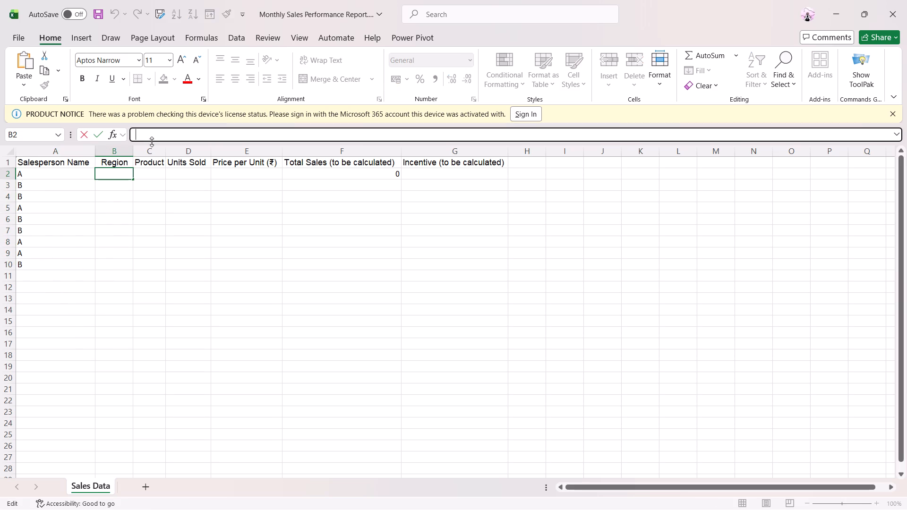
pyautogui.click(41, 171)
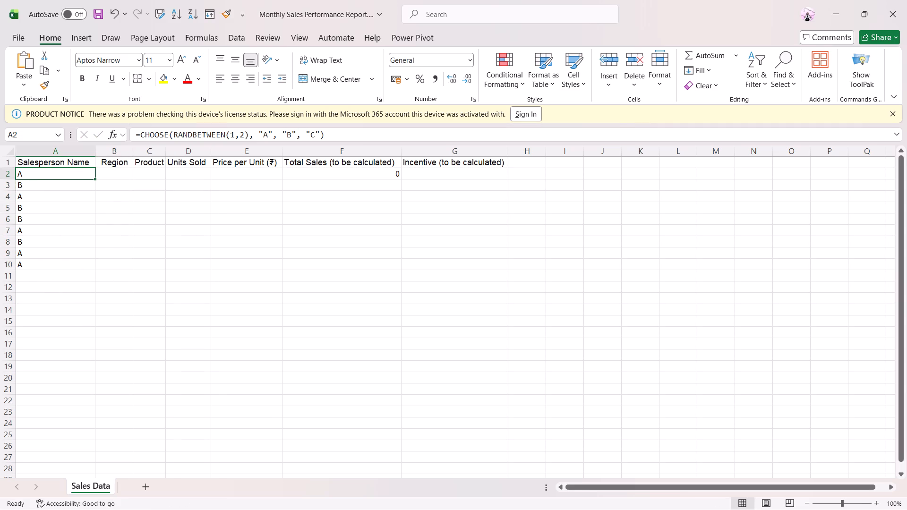
pyautogui.moveTo(132, 134); pyautogui.dragTo(379, 144)
pyautogui.hotkey('ctrl', 'c')
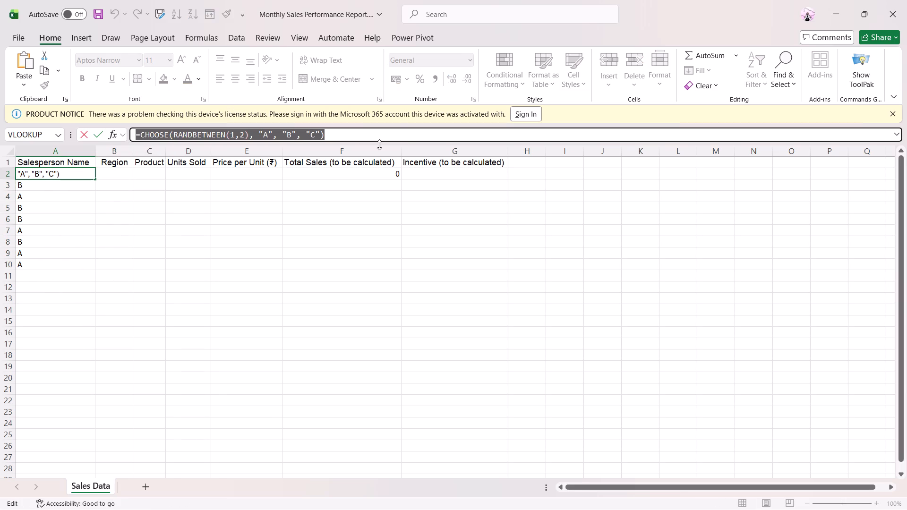
pyautogui.click(131, 173)
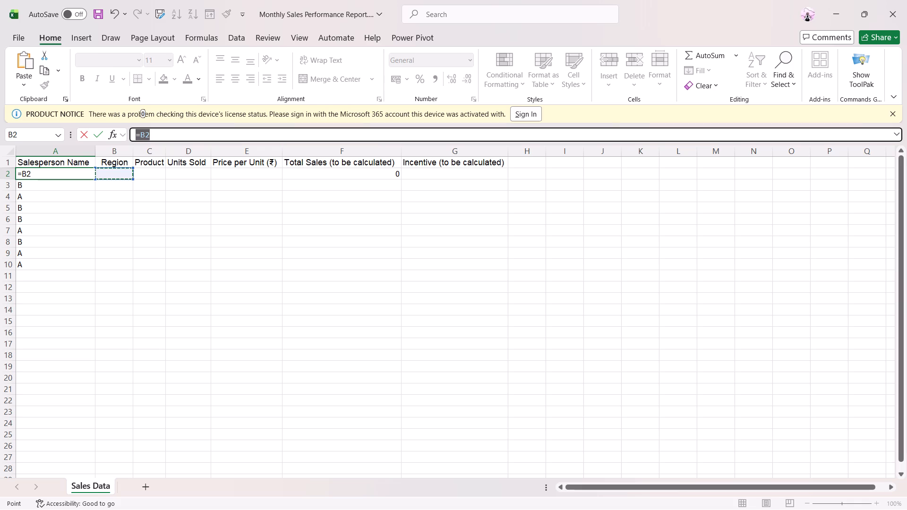
pyautogui.press('Escape')
pyautogui.click(120, 173)
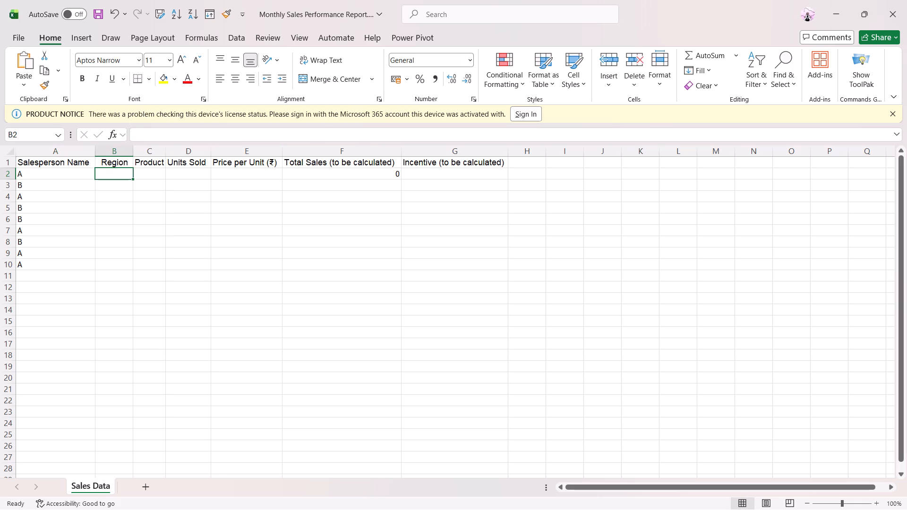
pyautogui.hotkey('ctrl', 'v')
# Replace the values "A", "B" and "C" in B2's CHOOSE formula with "North", "South" and "East".
pyautogui.click(266, 136)
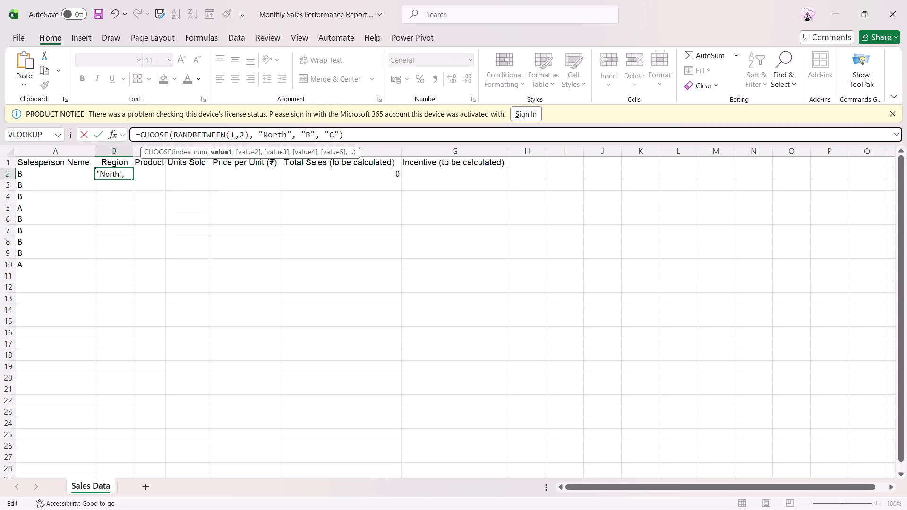
pyautogui.click(311, 135)
pyautogui.press('BackSpace')
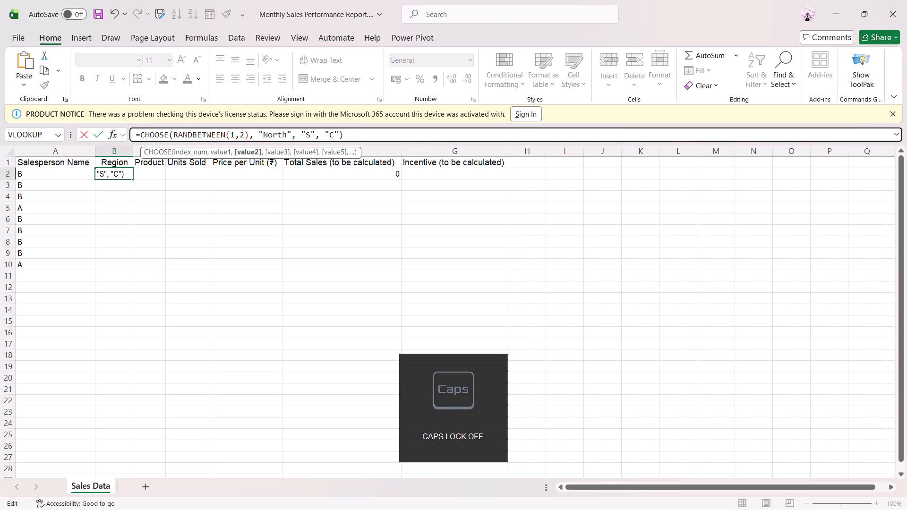
pyautogui.press('o')
pyautogui.write('uth')
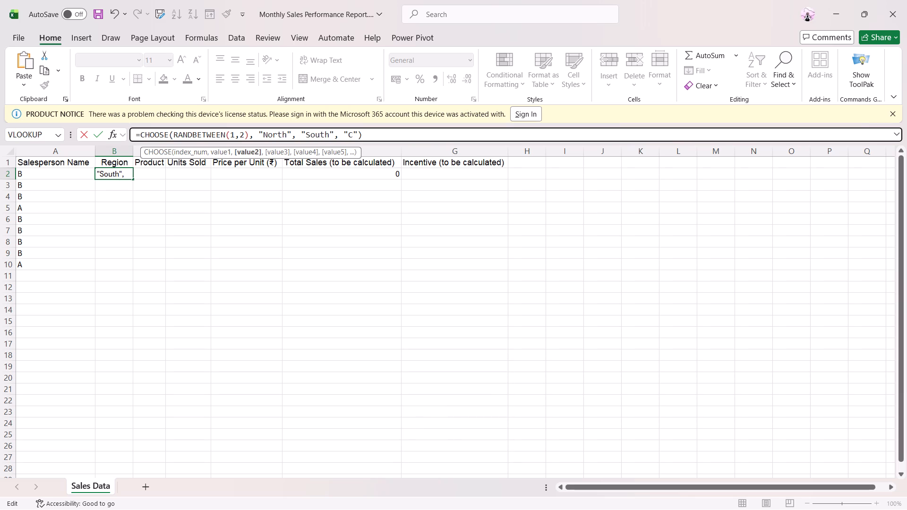
pyautogui.click(350, 137)
pyautogui.click(351, 137)
pyautogui.click(351, 137)
pyautogui.click(351, 137)
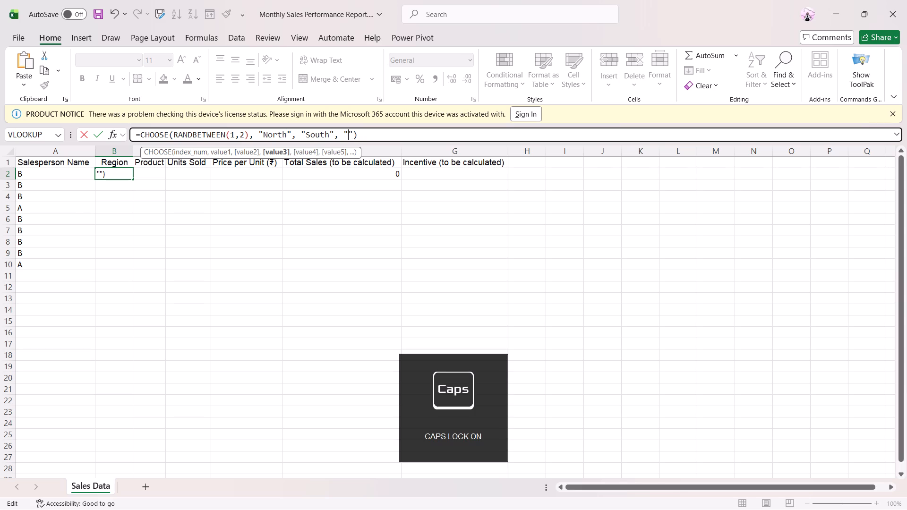
pyautogui.press('e')
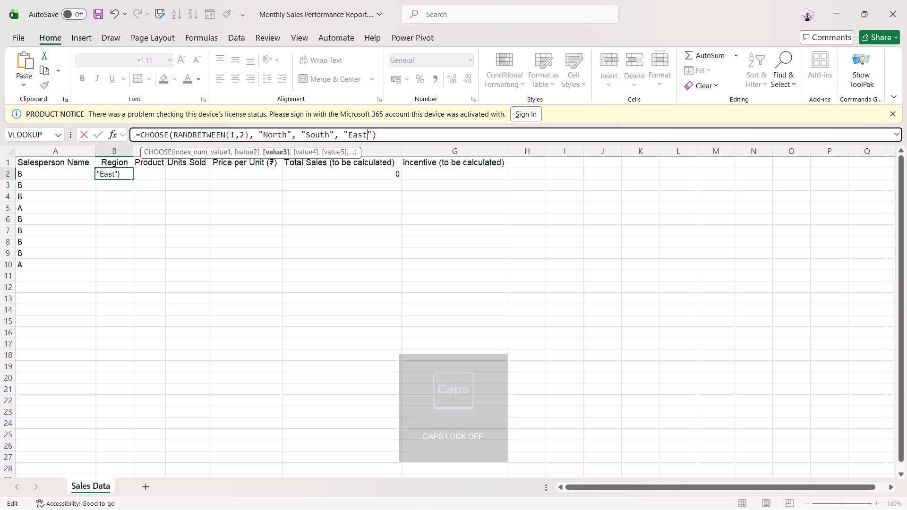
# Add "West" as the fourth value in B2's CHOOSE formula and enter it.
pyautogui.press('Right')
pyautogui.press('Right')
pyautogui.press('Left')
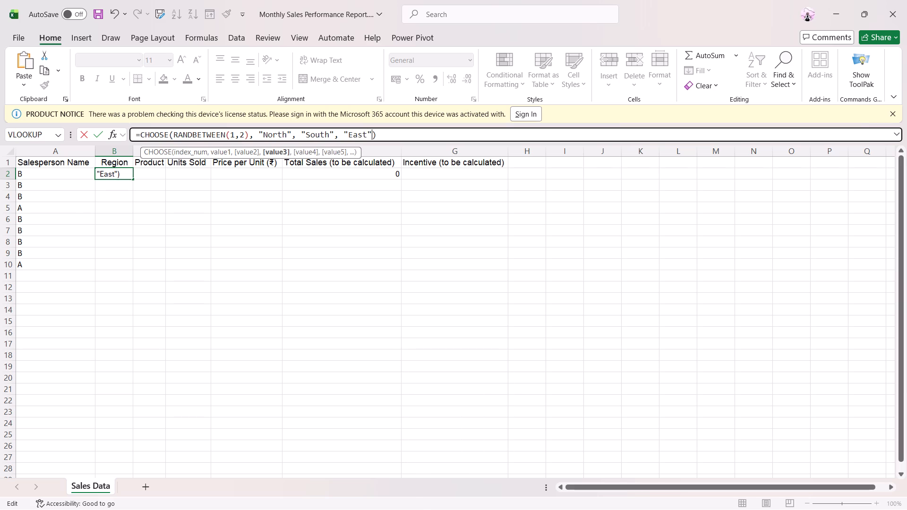
pyautogui.write(', "')
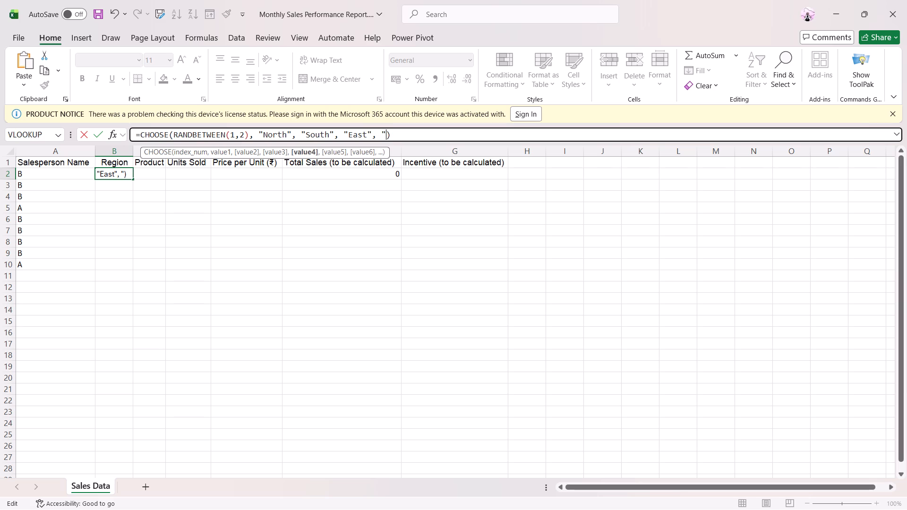
pyautogui.press('w')
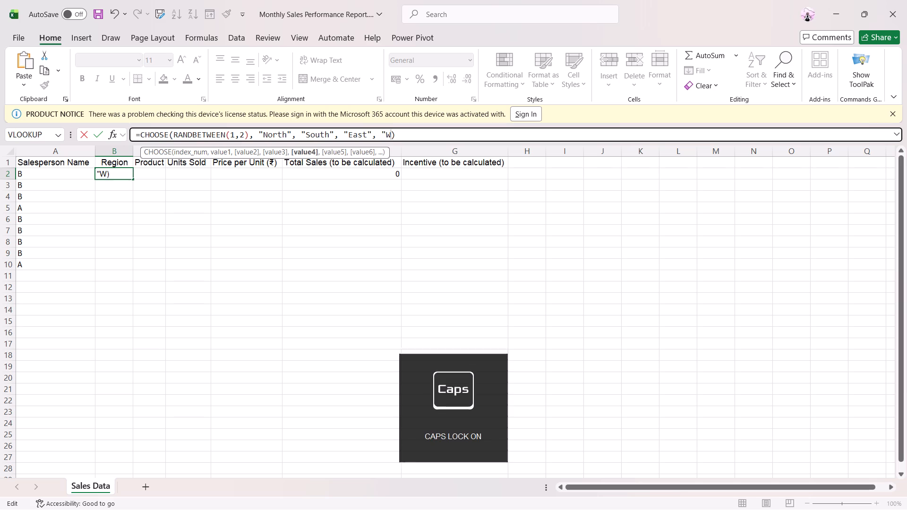
pyautogui.write('esr')
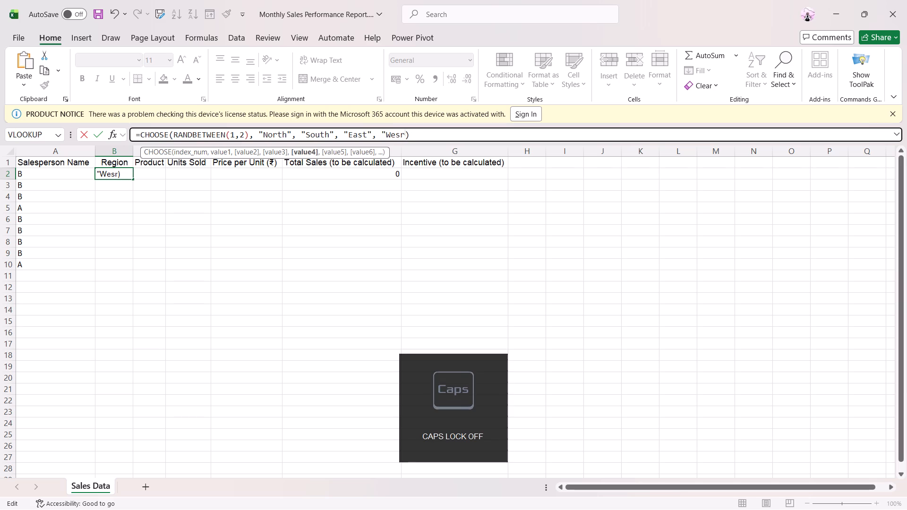
pyautogui.press('BackSpace')
pyautogui.press('t')
pyautogui.hotkey('shift', '"')
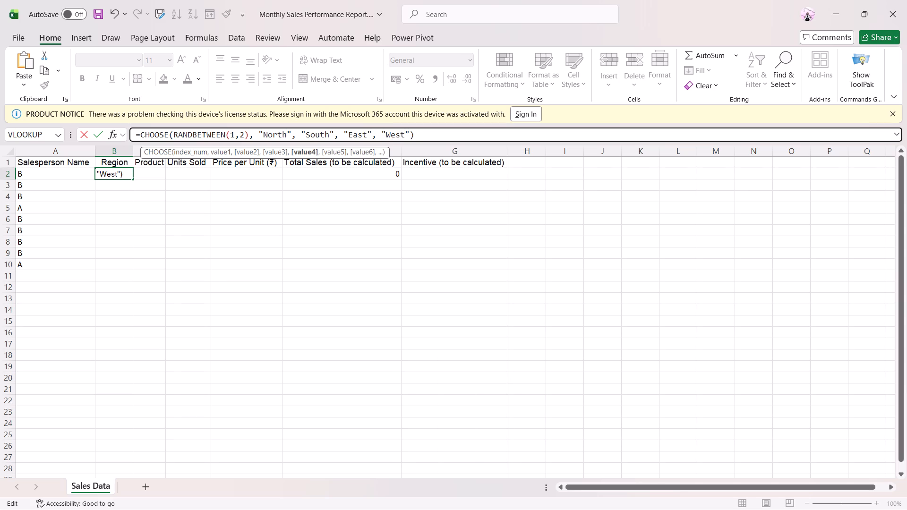
pyautogui.press('Return')
# Fill the Region formula from B2 down through B10.
pyautogui.click(128, 173)
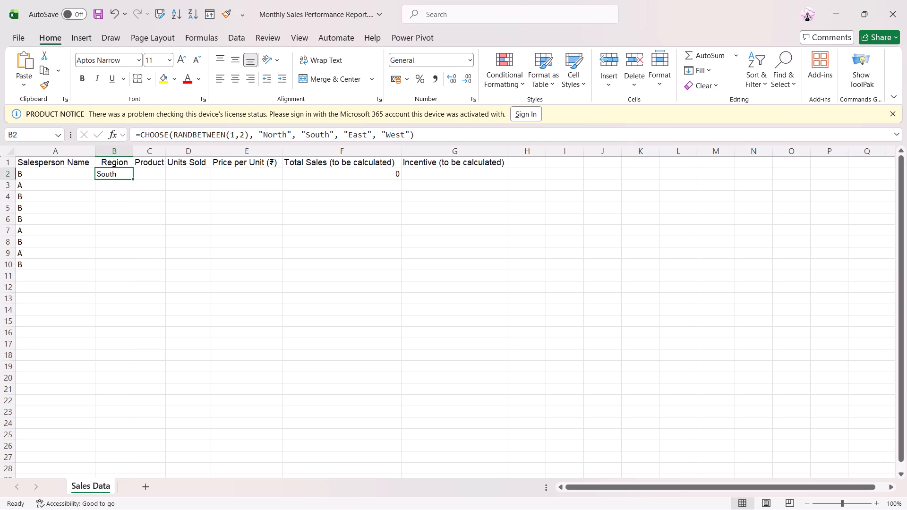
pyautogui.doubleClick(132, 179)
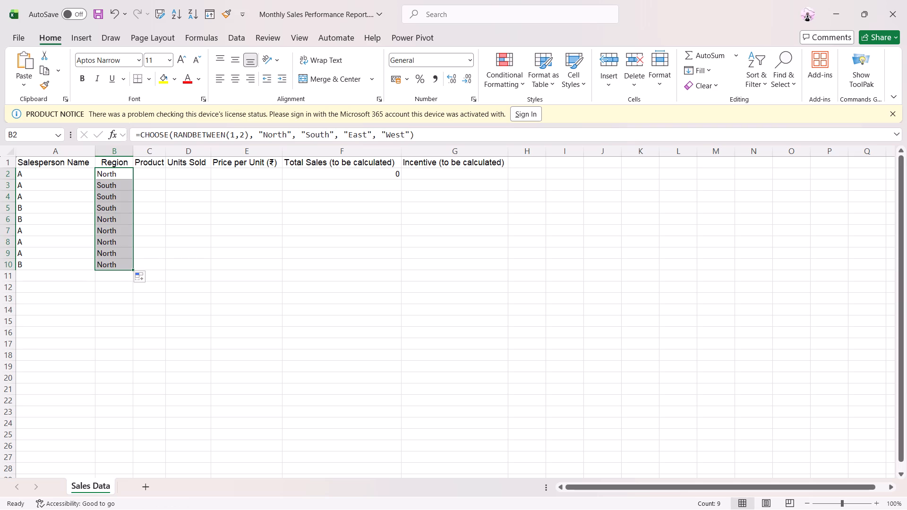
# Copy the full CHOOSE formula text from B2 and paste it into C2 under Product.
pyautogui.click(155, 172)
pyautogui.click(114, 177)
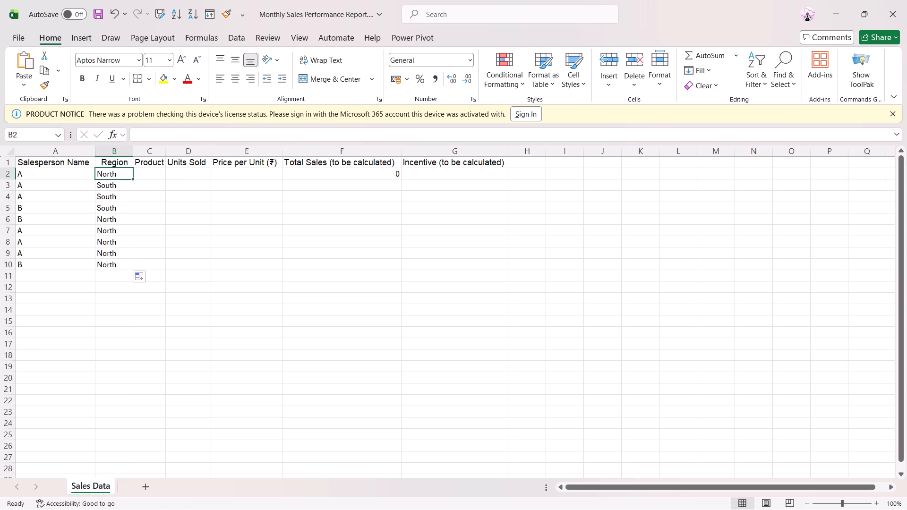
pyautogui.moveTo(426, 135); pyautogui.dragTo(78, 137)
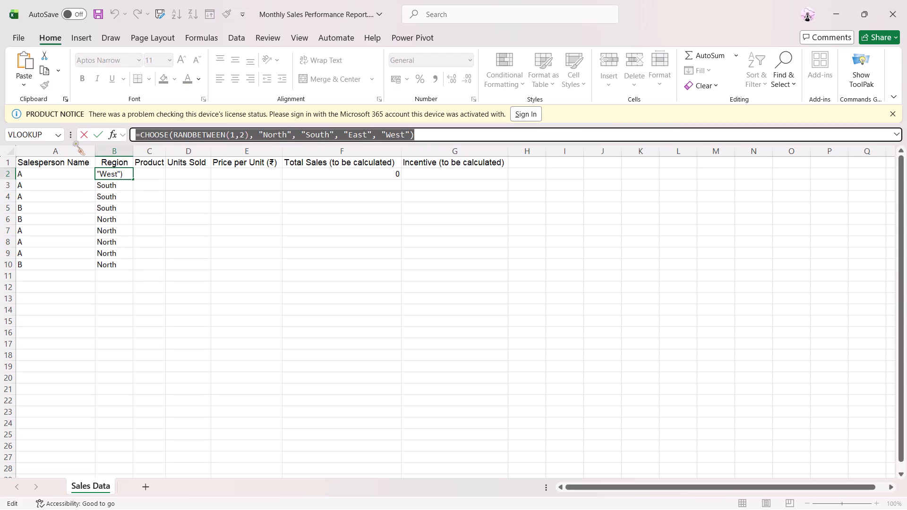
pyautogui.hotkey('ctrl', 'c')
pyautogui.press('Escape')
pyautogui.click(159, 174)
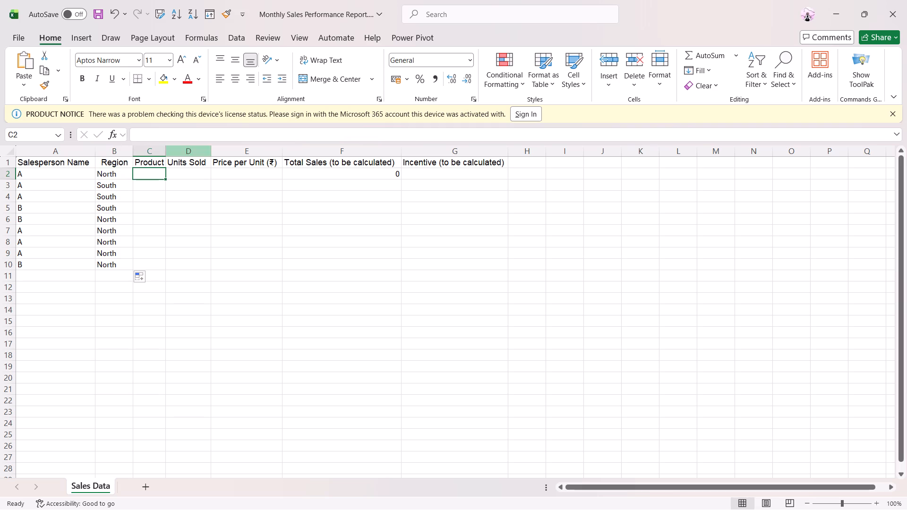
pyautogui.click(205, 132)
pyautogui.hotkey('ctrl', 'v')
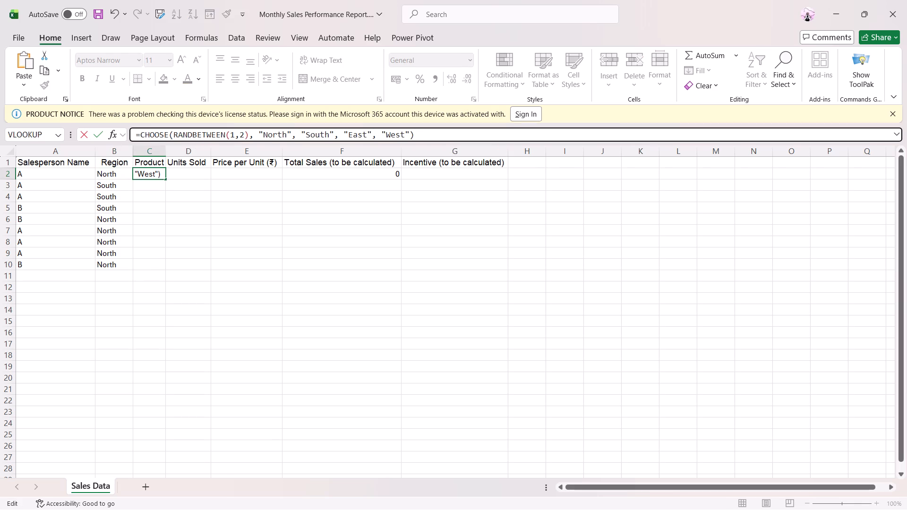
# Replace the values "North" and "South" in C2's CHOOSE formula with "Furniture" and "Laptop".
pyautogui.click(285, 138)
pyautogui.press('BackSpace')
pyautogui.press('BackSpace')
pyautogui.press('BackSpace')
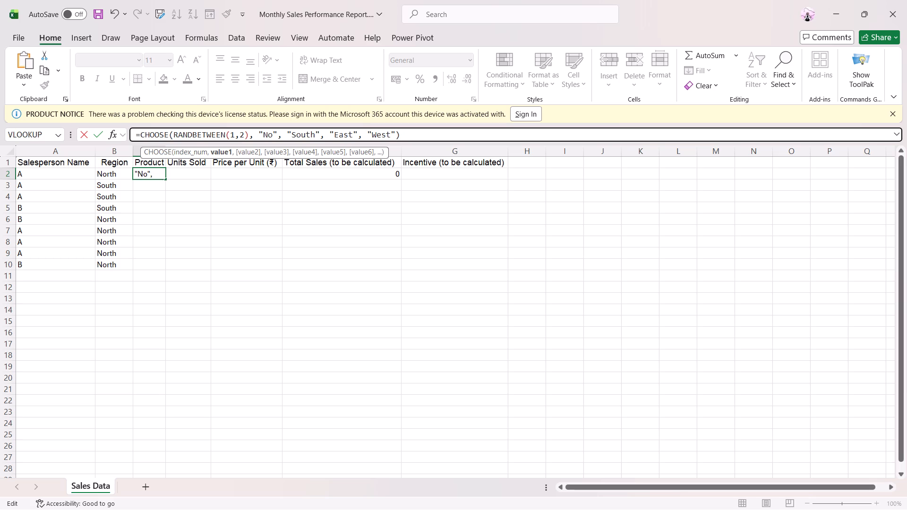
pyautogui.press('BackSpace')
pyautogui.press('BackSpace')
pyautogui.press('f')
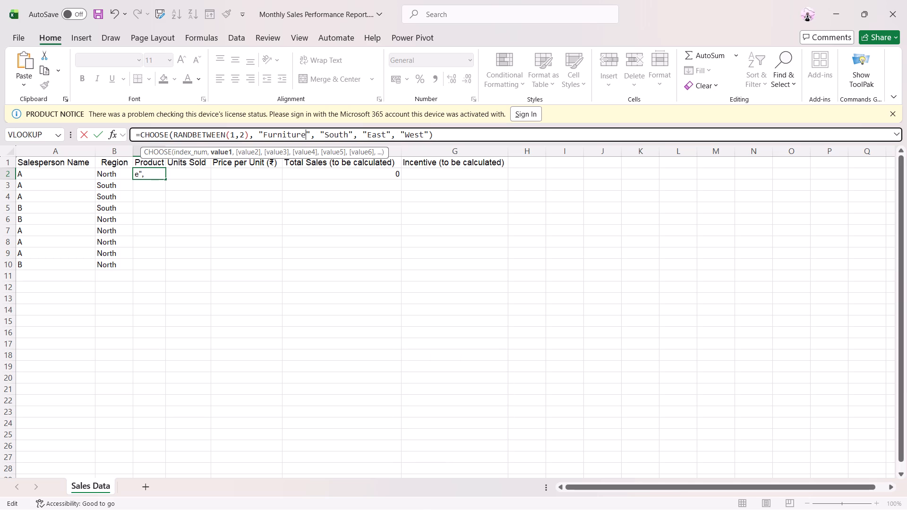
pyautogui.click(348, 133)
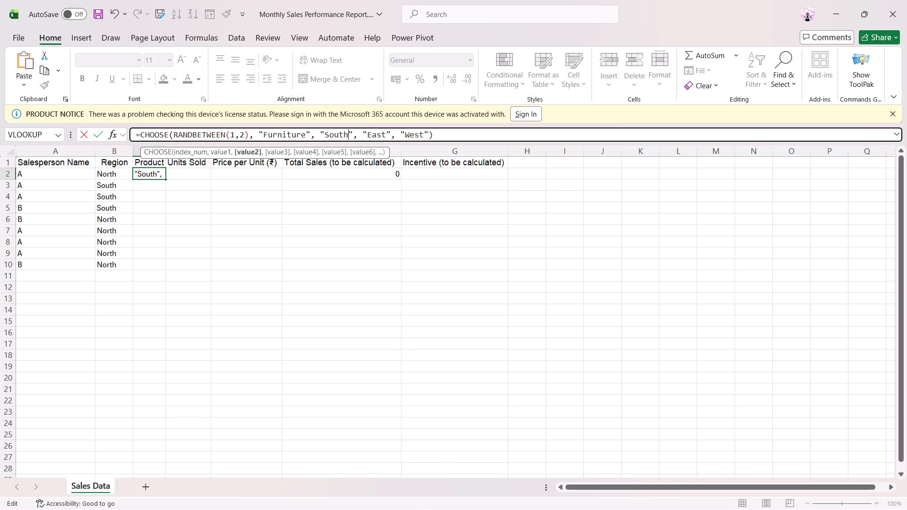
pyautogui.press('BackSpace')
pyautogui.press('BackSpace')
pyautogui.press('BackSpace')
pyautogui.press('BackSpace')
pyautogui.press('BackSpace')
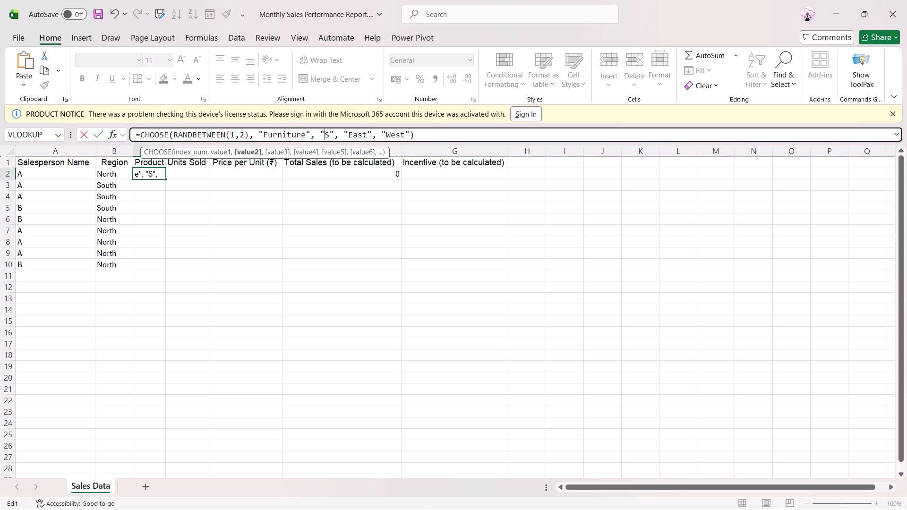
pyautogui.write('top')
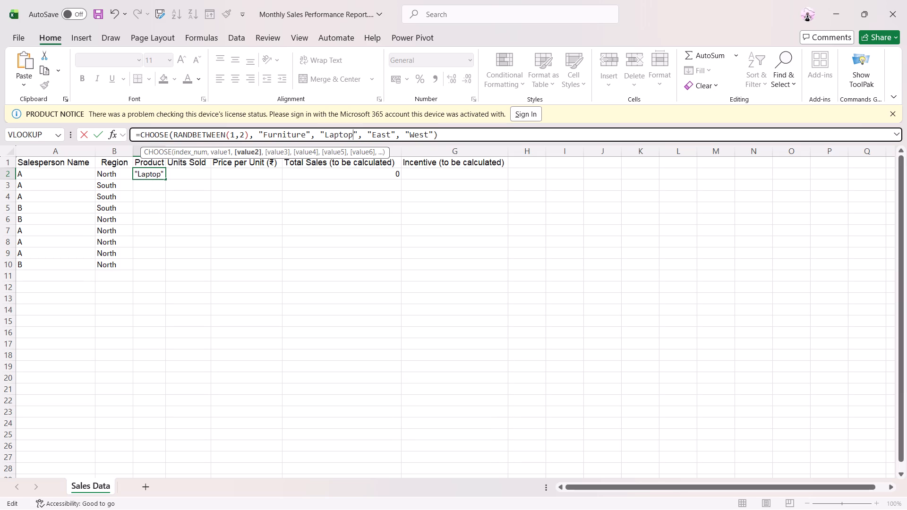
# Replace "East" and "West" in C2's CHOOSE formula with "Mobile" and "PowerBank" and enter the formula.
pyautogui.click(390, 136)
pyautogui.press('BackSpace')
pyautogui.press('BackSpace')
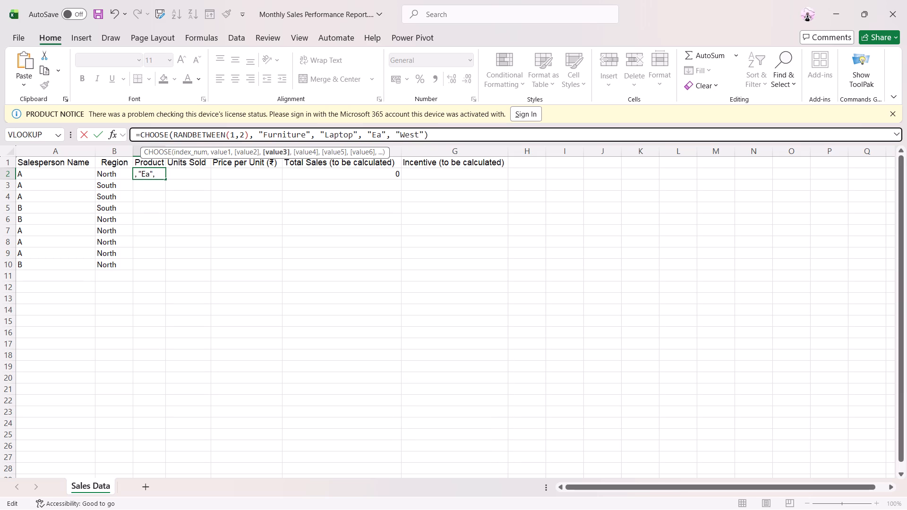
pyautogui.press('BackSpace')
pyautogui.press('BackSpace')
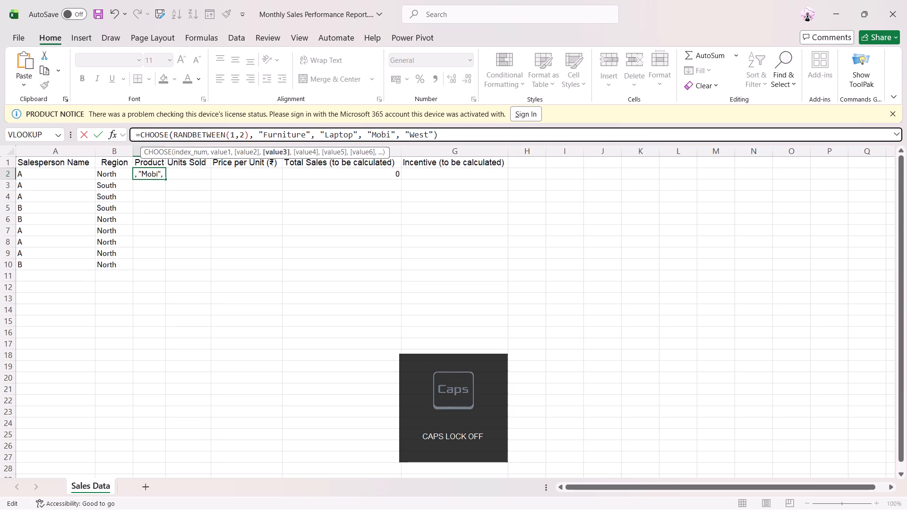
pyautogui.click(436, 136)
pyautogui.press('BackSpace')
pyautogui.press('BackSpace')
pyautogui.press('BackSpace')
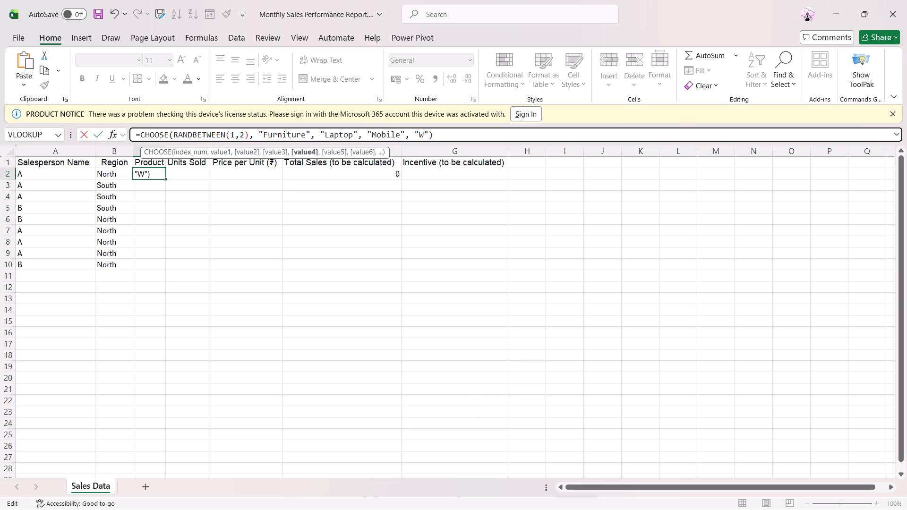
pyautogui.press('BackSpace')
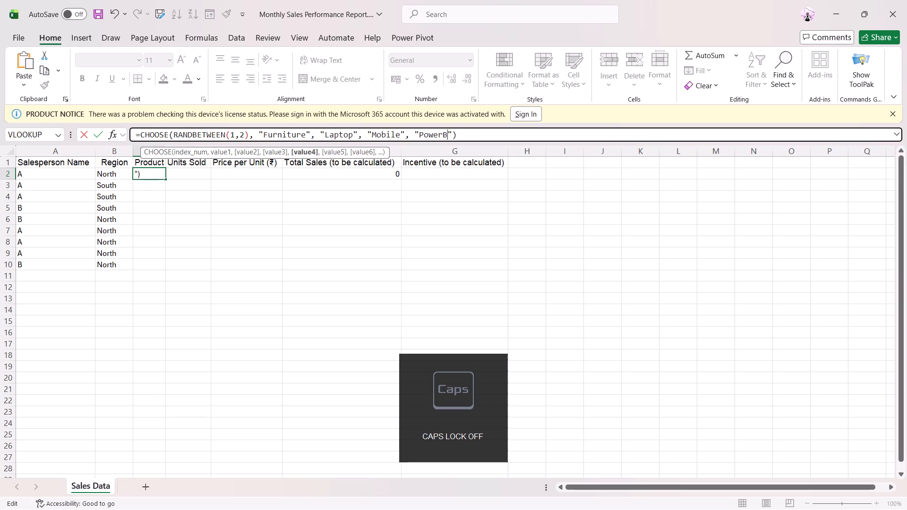
pyautogui.press('Return')
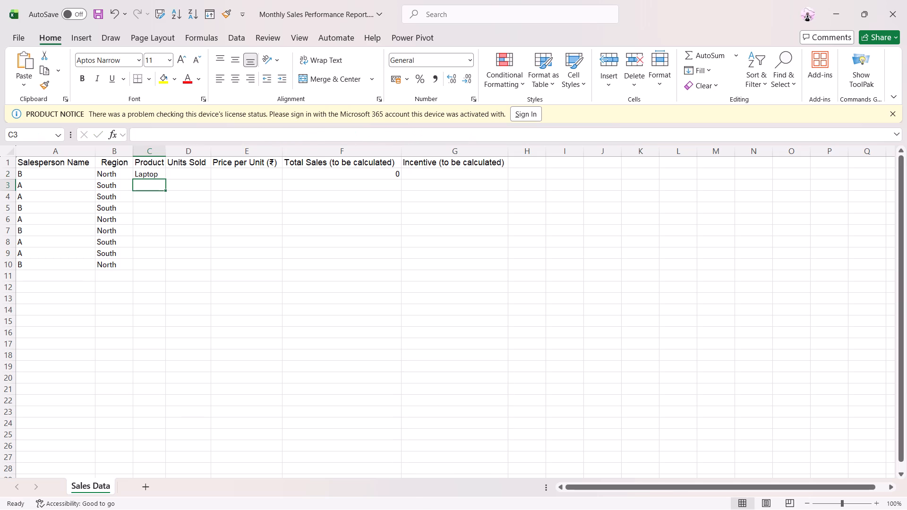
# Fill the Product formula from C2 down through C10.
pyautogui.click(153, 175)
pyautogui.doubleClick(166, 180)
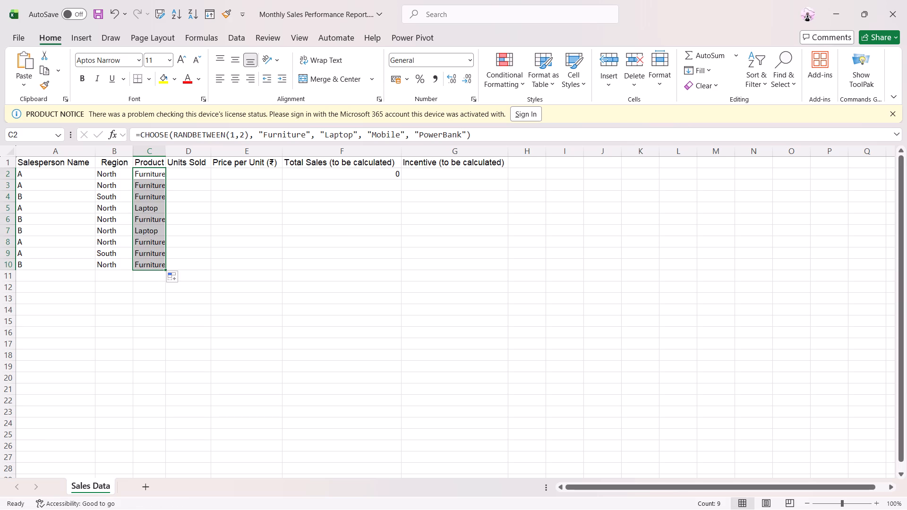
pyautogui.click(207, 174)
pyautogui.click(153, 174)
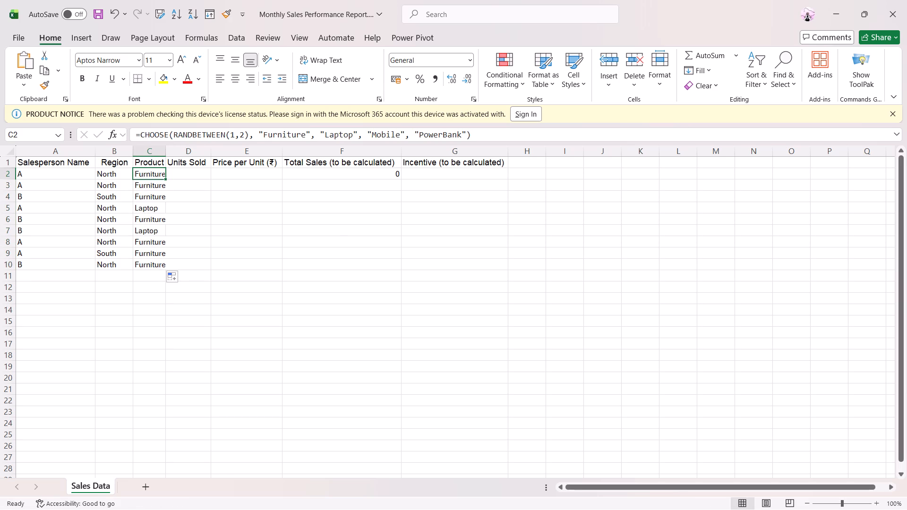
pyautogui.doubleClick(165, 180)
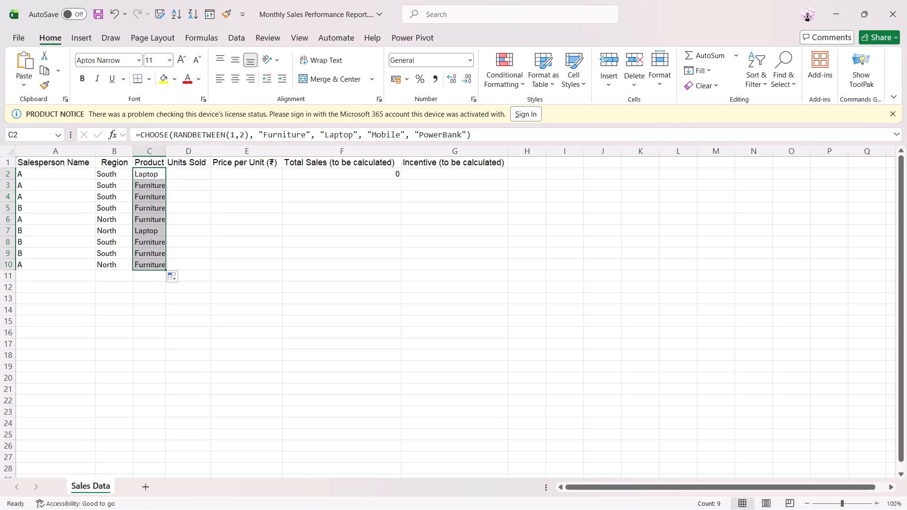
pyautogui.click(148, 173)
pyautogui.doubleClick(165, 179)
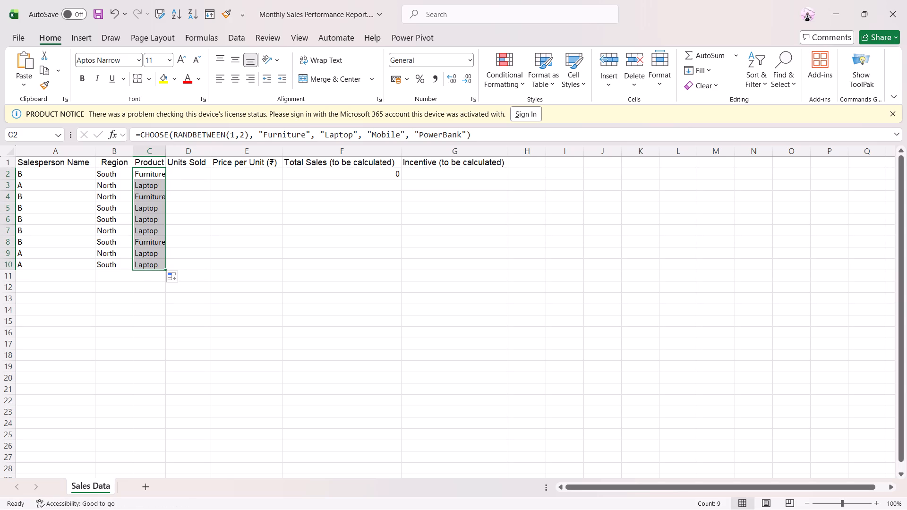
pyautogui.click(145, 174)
# Set RANDBETWEEN's upper limit to 4 in B2's Region formula and refill it down through B10.
pyautogui.click(117, 177)
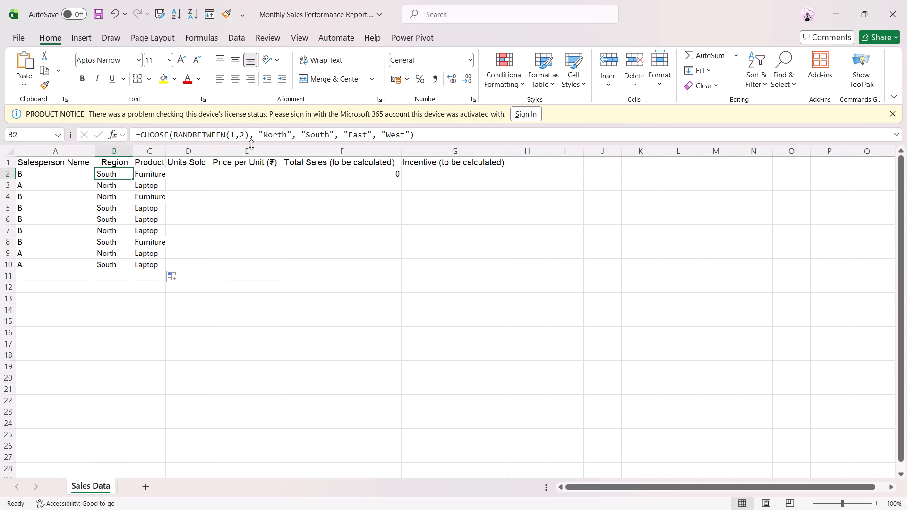
pyautogui.click(243, 141)
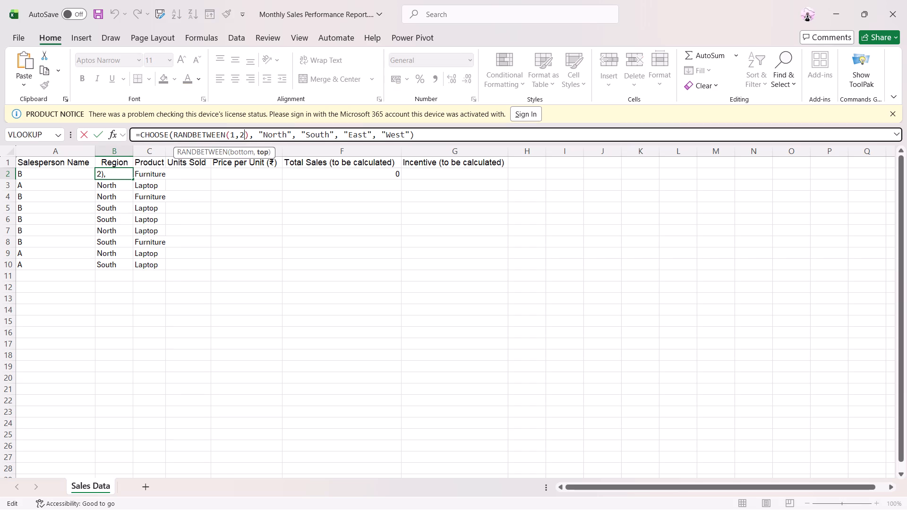
pyautogui.press('BackSpace')
pyautogui.press('4')
pyautogui.press('Return')
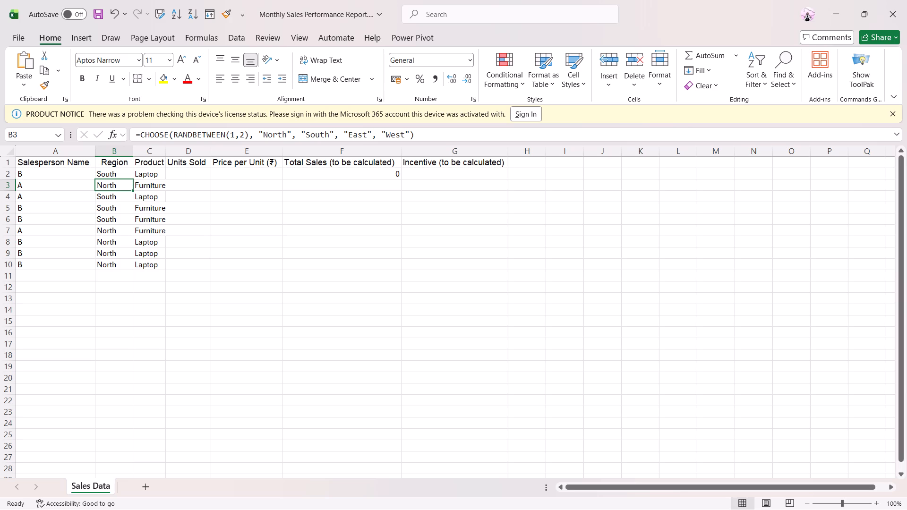
pyautogui.click(116, 177)
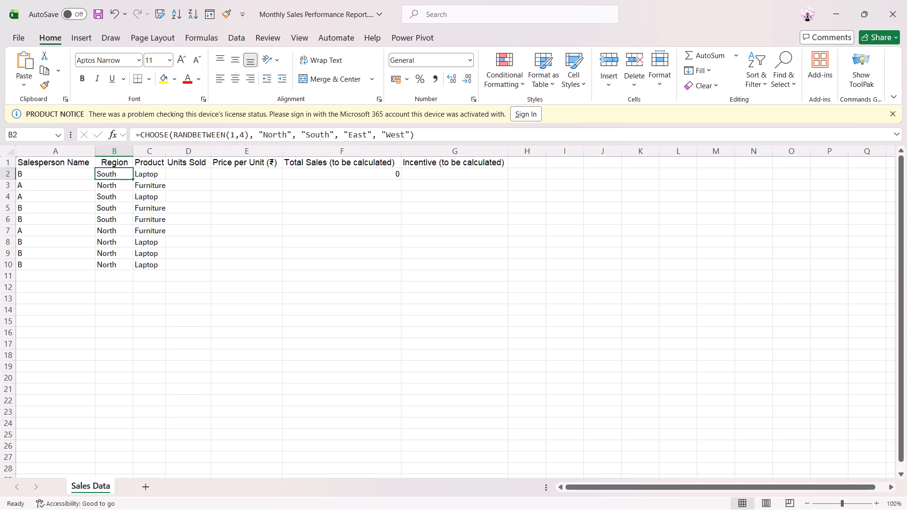
pyautogui.doubleClick(134, 178)
# Set RANDBETWEEN's upper limit to 4 in C2's Product formula and refill it down through C10.
pyautogui.click(161, 174)
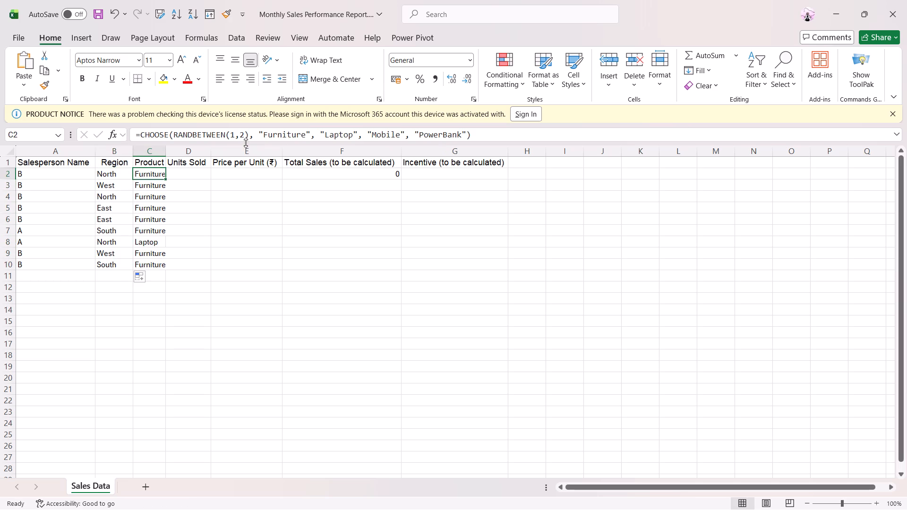
pyautogui.click(246, 141)
pyautogui.press('BackSpace')
pyautogui.press('4')
pyautogui.press('Return')
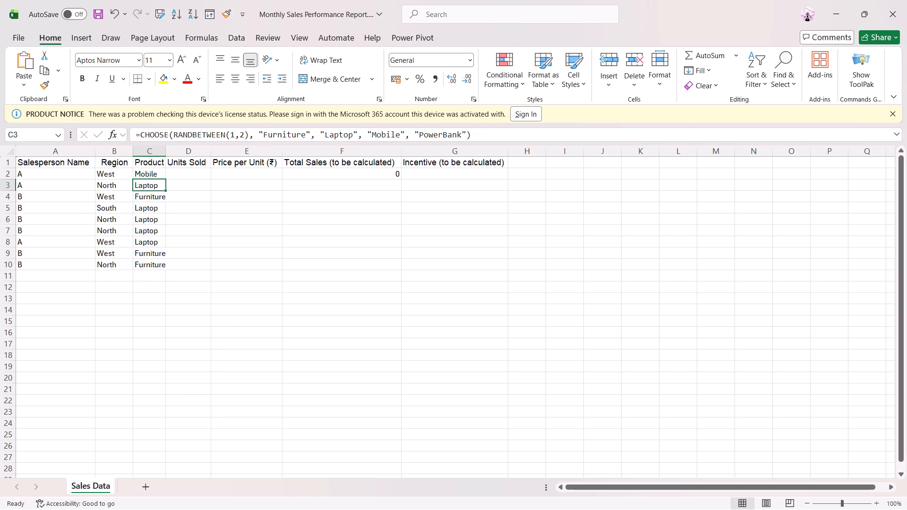
pyautogui.click(145, 170)
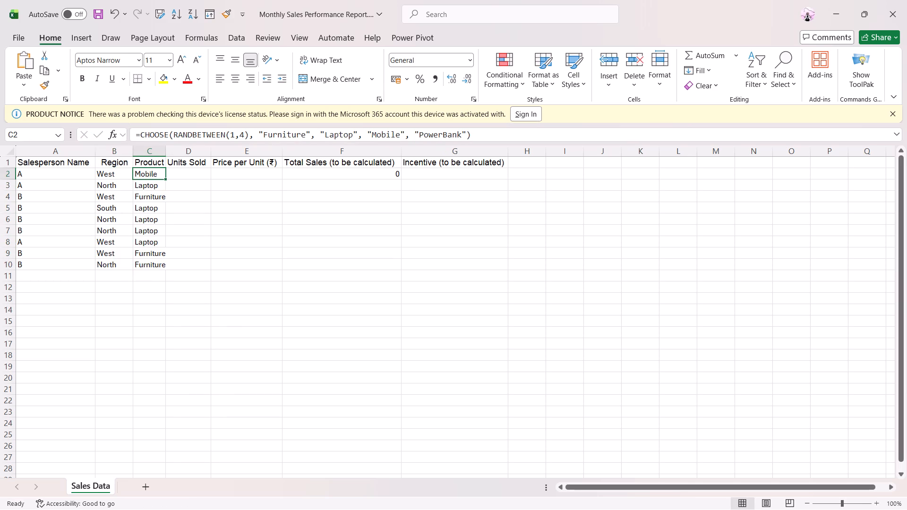
pyautogui.doubleClick(165, 180)
# Autofit the width of the Product column to its contents.
pyautogui.click(238, 182)
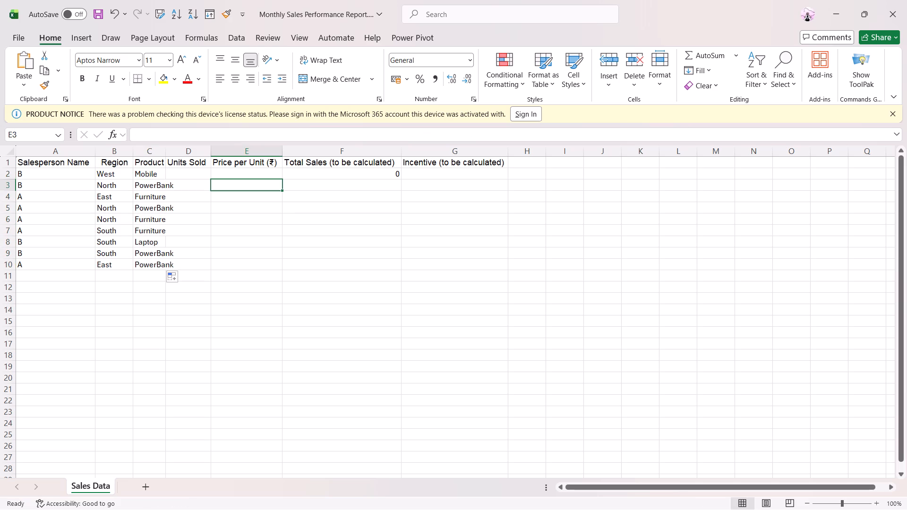
pyautogui.doubleClick(164, 153)
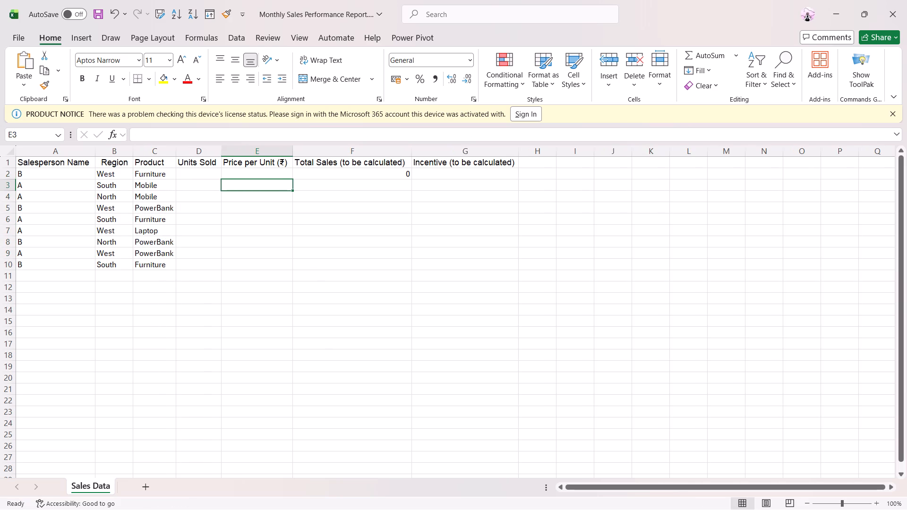
# Enter the formula =RANDBETWEEN(50,100) in D2 under Units Sold.
pyautogui.click(215, 173)
pyautogui.click(231, 136)
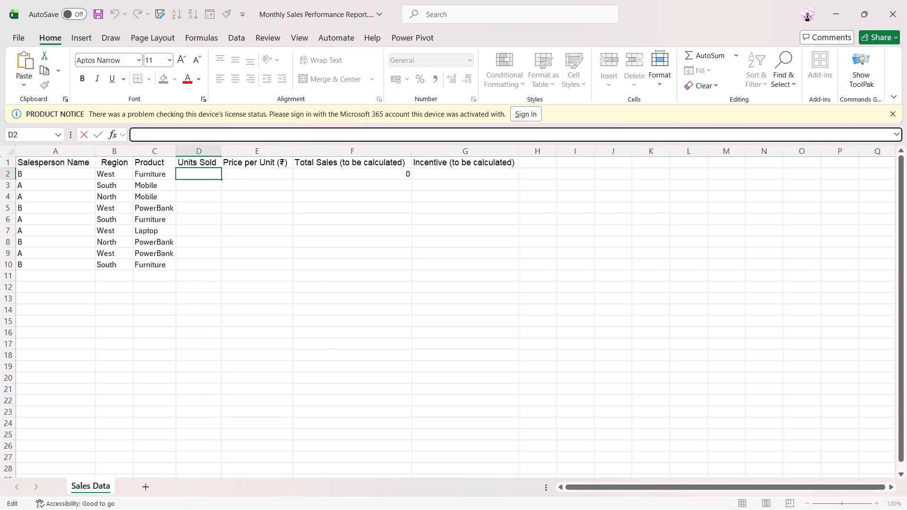
pyautogui.press('=')
pyautogui.press('r')
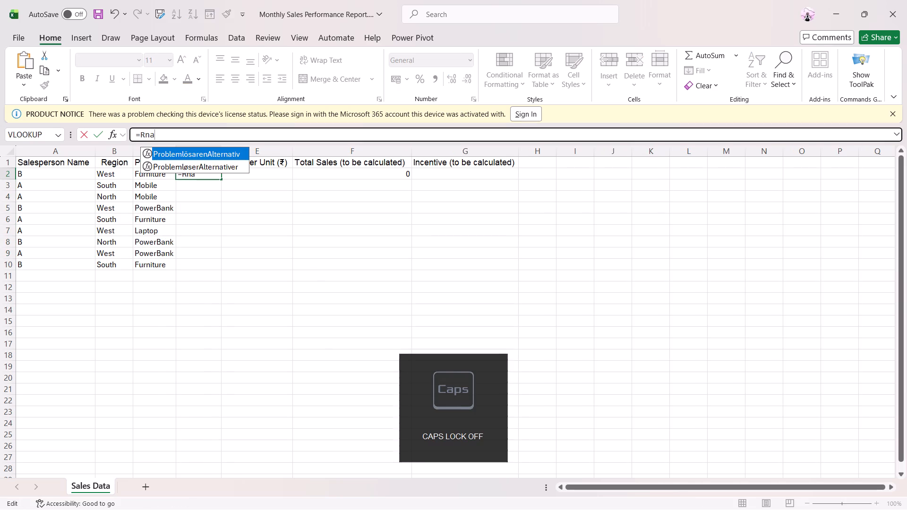
pyautogui.press('BackSpace')
pyautogui.press('BackSpace')
pyautogui.press('BackSpace')
pyautogui.write('ad=')
pyautogui.press('BackSpace')
pyautogui.press('BackSpace')
pyautogui.write('ndb')
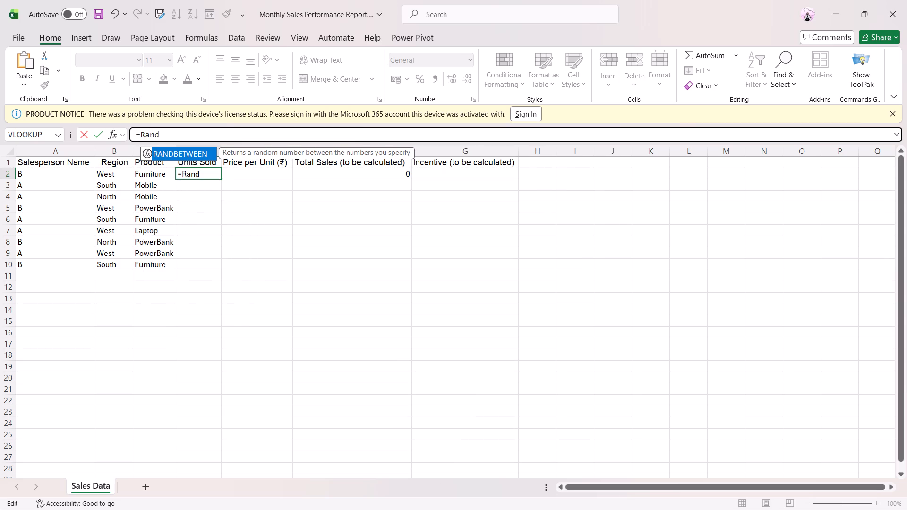
pyautogui.doubleClick(181, 152)
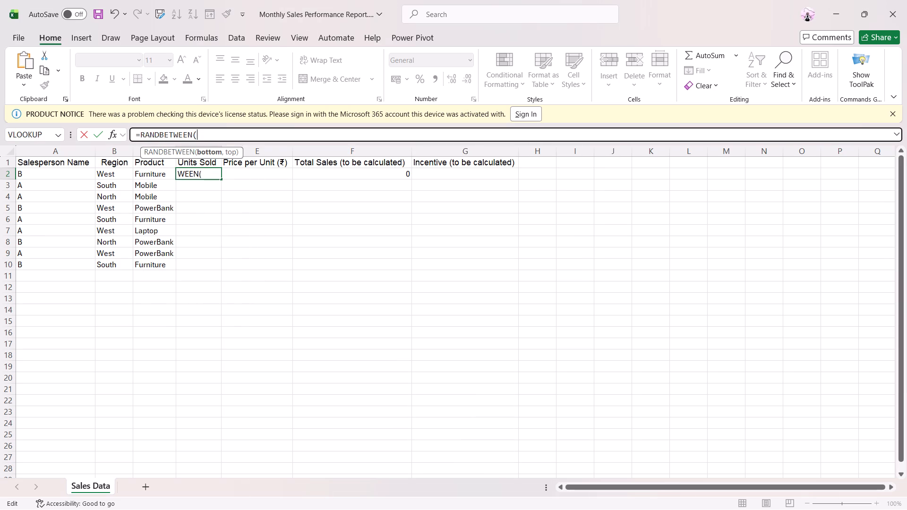
pyautogui.write('50,100')
pyautogui.press('Return')
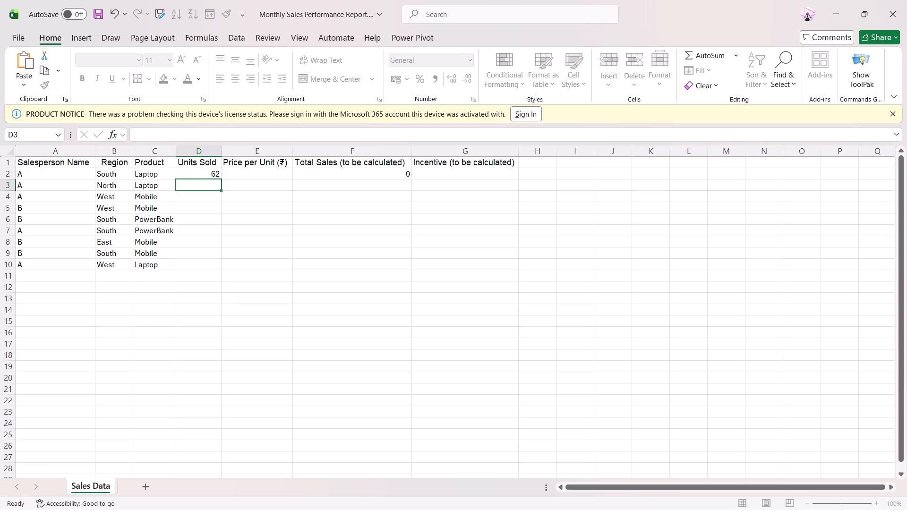
# Fill the Units Sold formula from D2 down through D10.
pyautogui.click(215, 176)
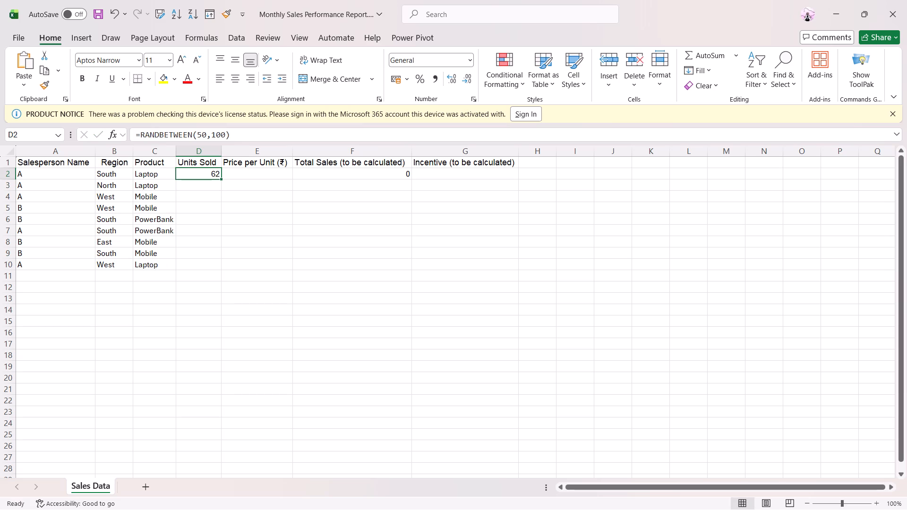
pyautogui.doubleClick(222, 179)
# Enter the formula =RANDBETWEEN(15000,100000) in E2 under Price per Unit.
pyautogui.click(261, 173)
pyautogui.click(250, 136)
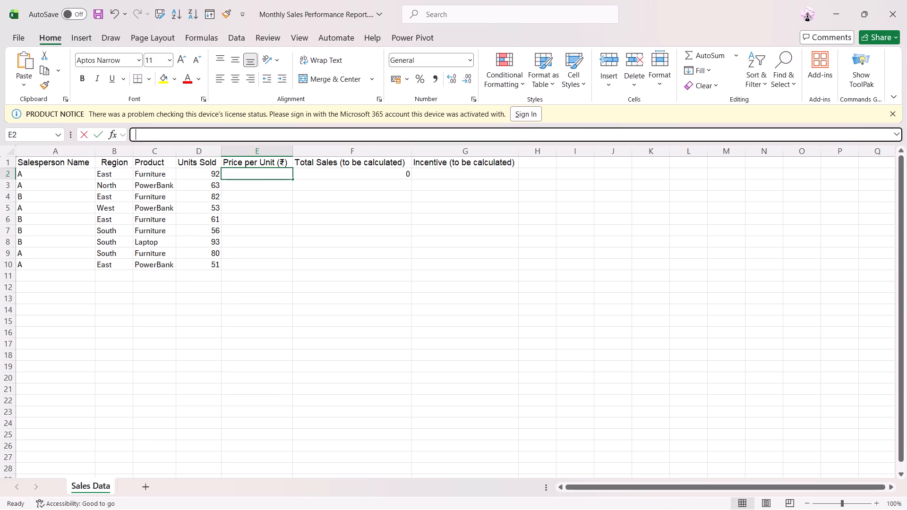
pyautogui.press('=')
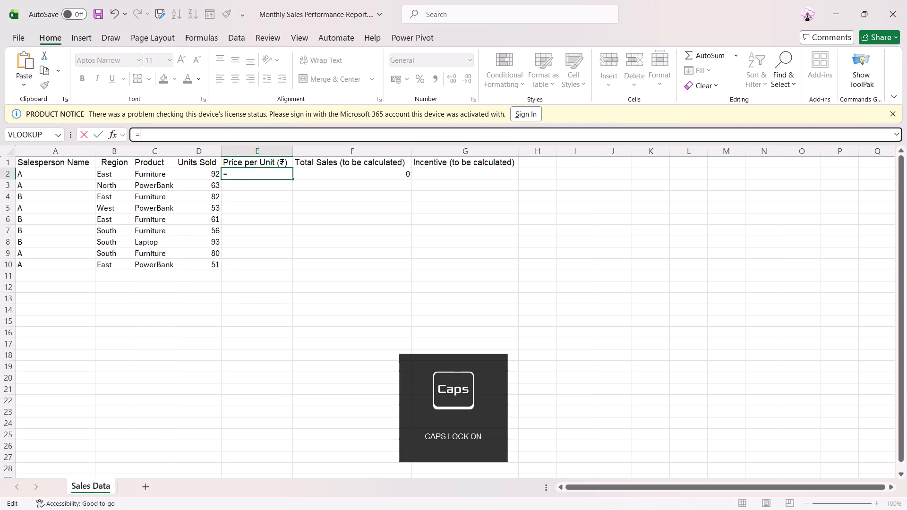
pyautogui.press('r')
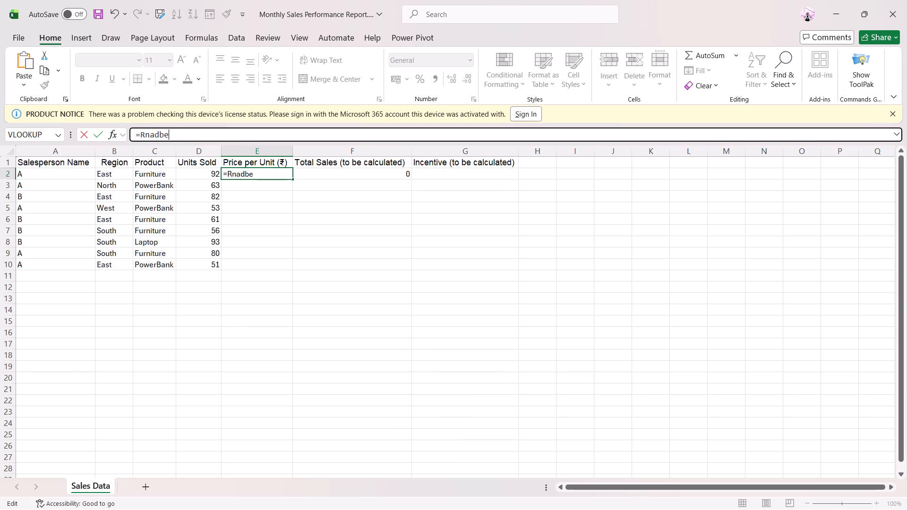
pyautogui.press('BackSpace')
pyautogui.press('BackSpace')
pyautogui.press('BackSpace')
pyautogui.press('BackSpace')
pyautogui.press('BackSpace')
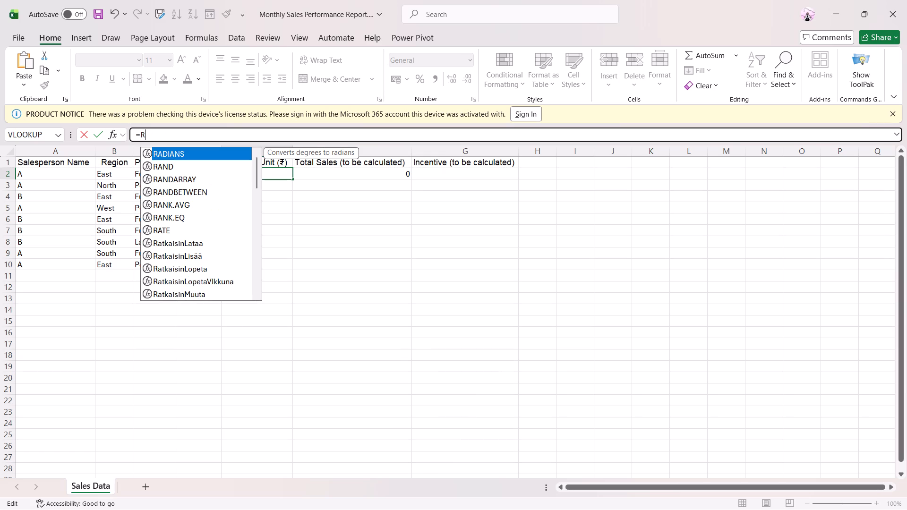
pyautogui.write('and')
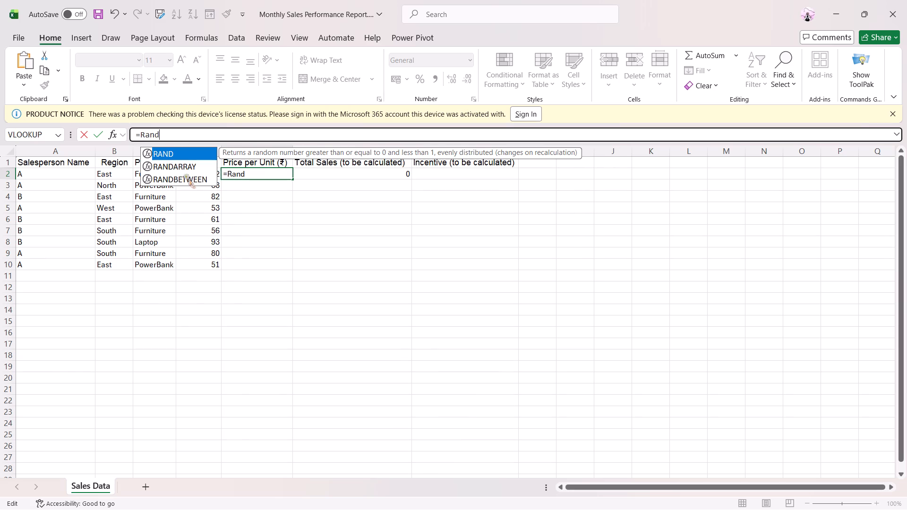
pyautogui.doubleClick(188, 179)
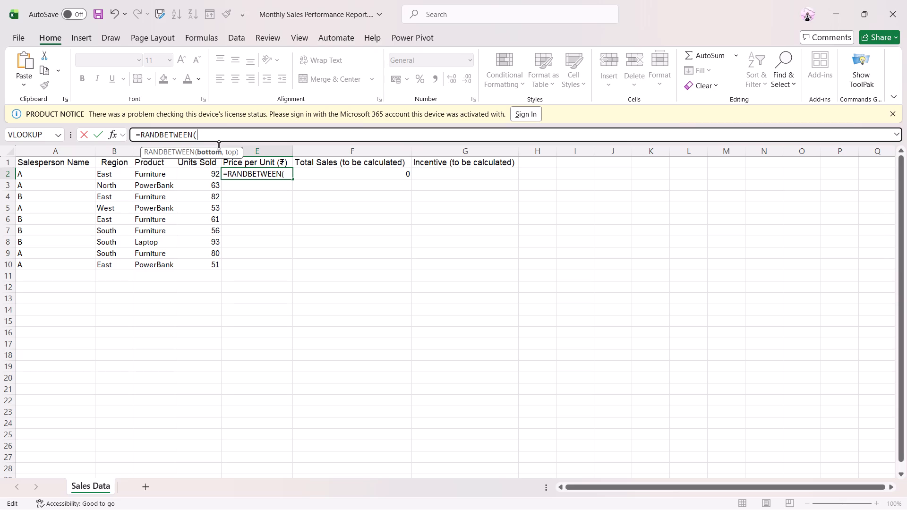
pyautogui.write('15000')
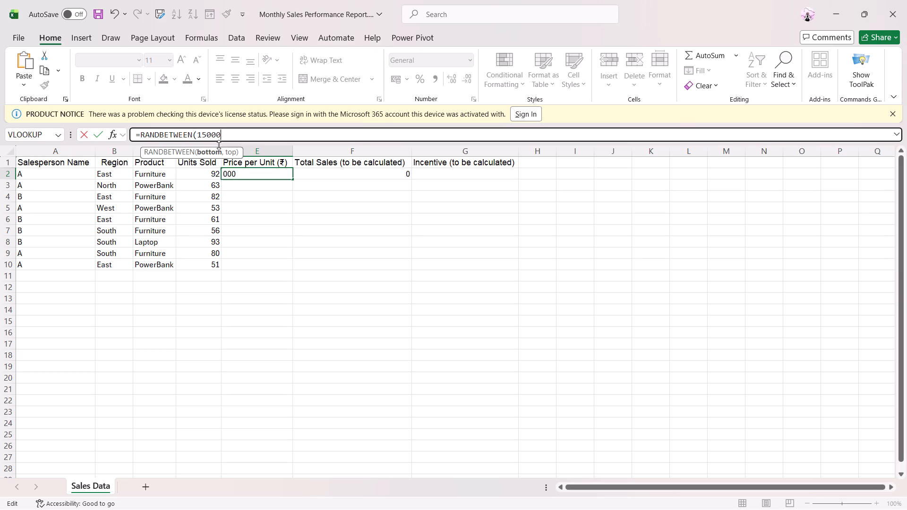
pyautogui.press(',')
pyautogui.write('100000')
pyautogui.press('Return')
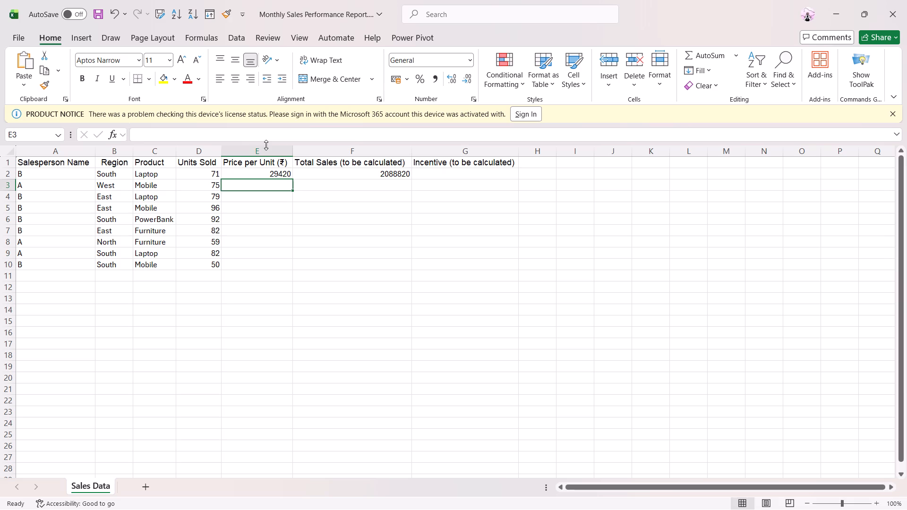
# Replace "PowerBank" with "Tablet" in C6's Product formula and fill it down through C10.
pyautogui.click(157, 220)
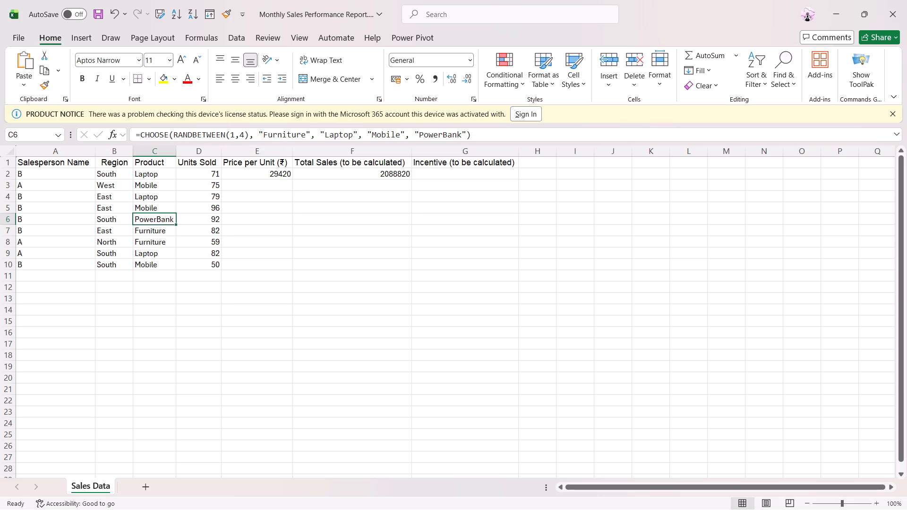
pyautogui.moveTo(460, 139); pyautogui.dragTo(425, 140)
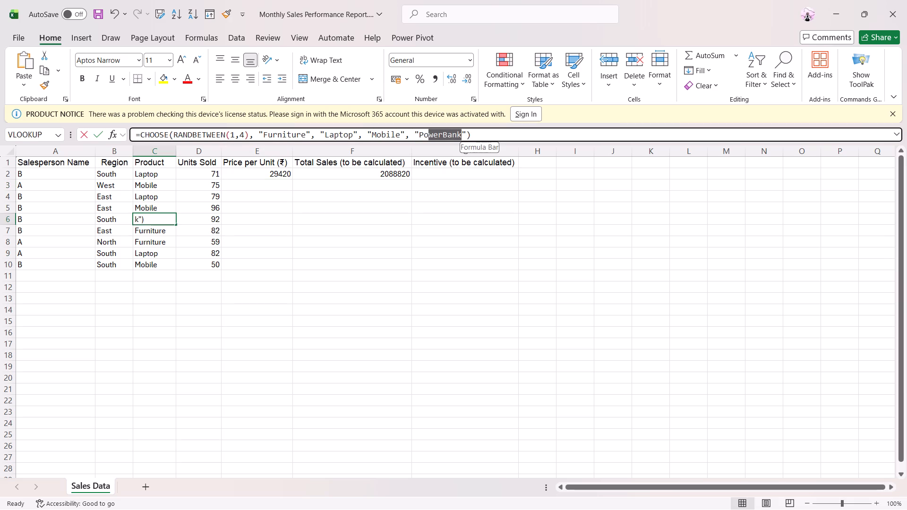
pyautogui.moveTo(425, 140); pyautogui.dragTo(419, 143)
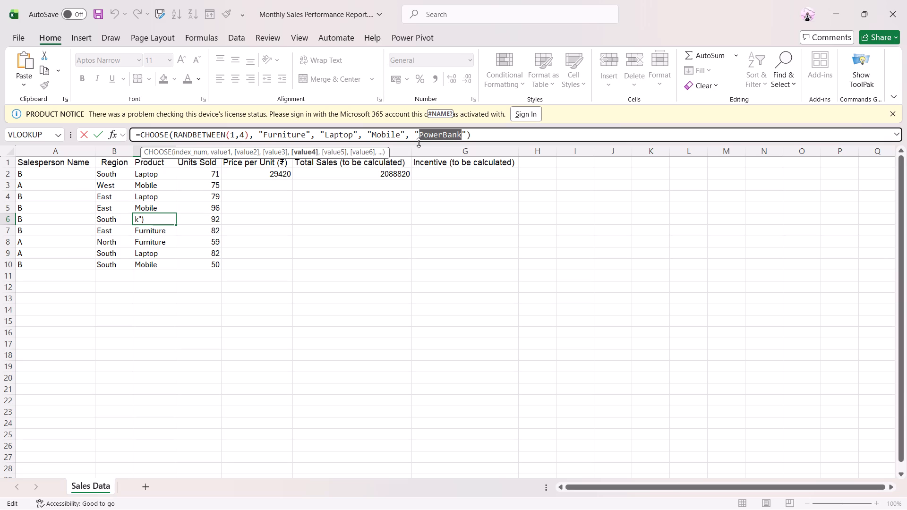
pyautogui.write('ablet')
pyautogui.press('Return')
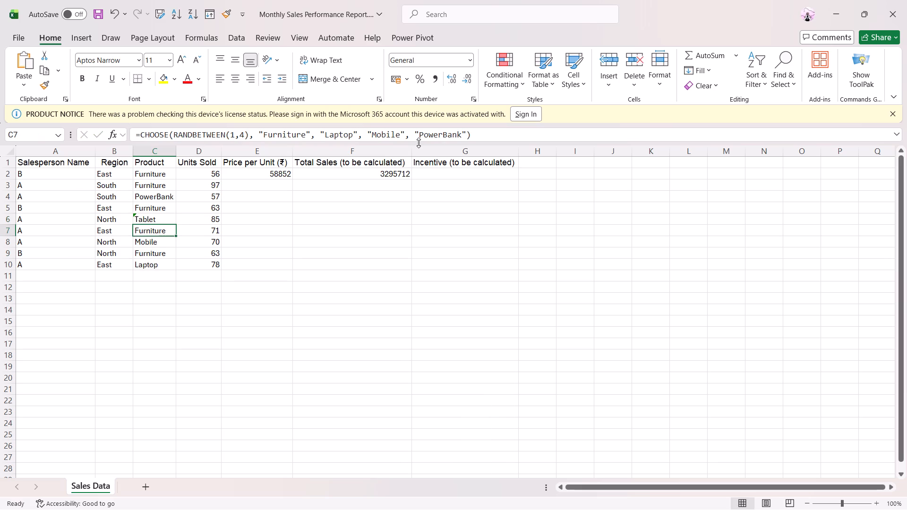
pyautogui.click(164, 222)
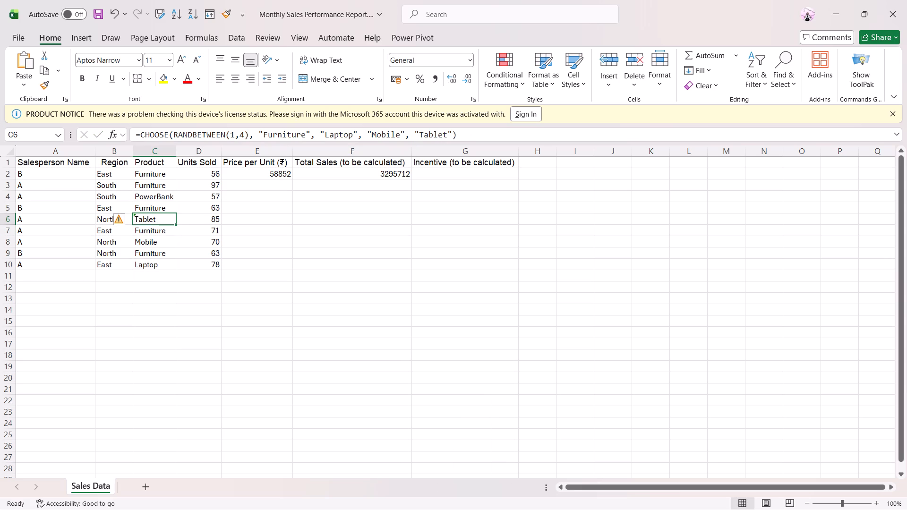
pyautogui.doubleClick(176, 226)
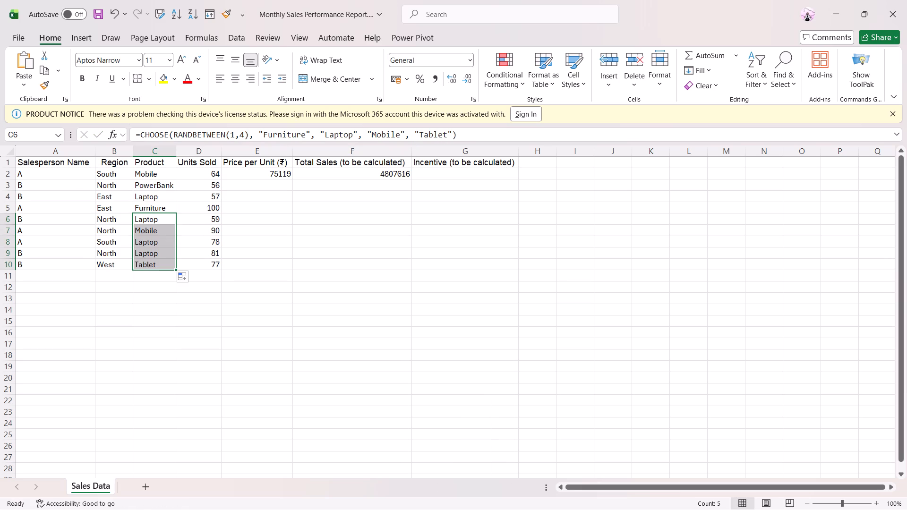
# Replace "PowerBank" with "Tablet" in C2's Product formula and fill it down through C10.
pyautogui.click(163, 173)
pyautogui.moveTo(462, 136); pyautogui.dragTo(415, 142)
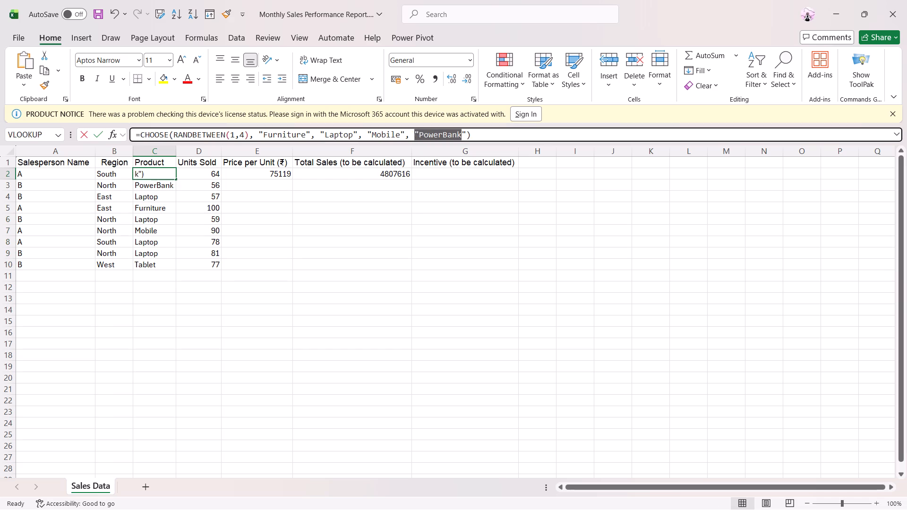
pyautogui.moveTo(415, 142); pyautogui.dragTo(421, 143)
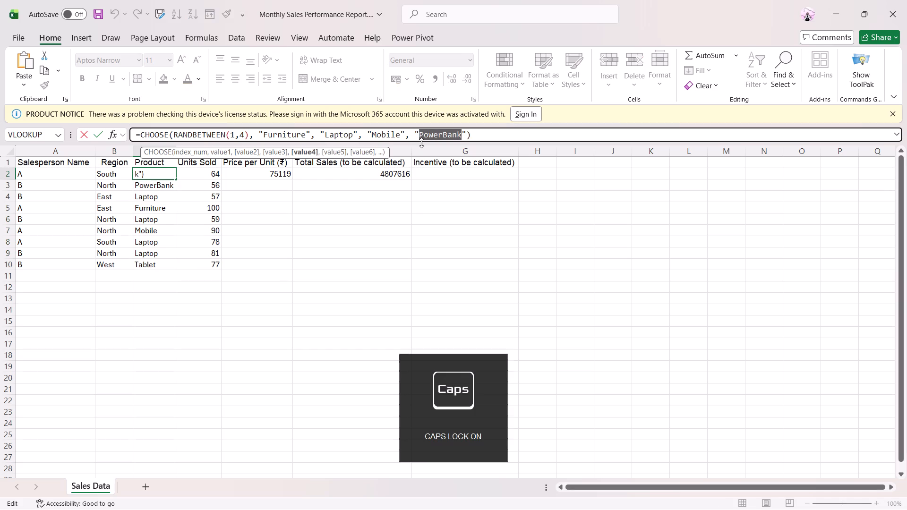
pyautogui.press('Return')
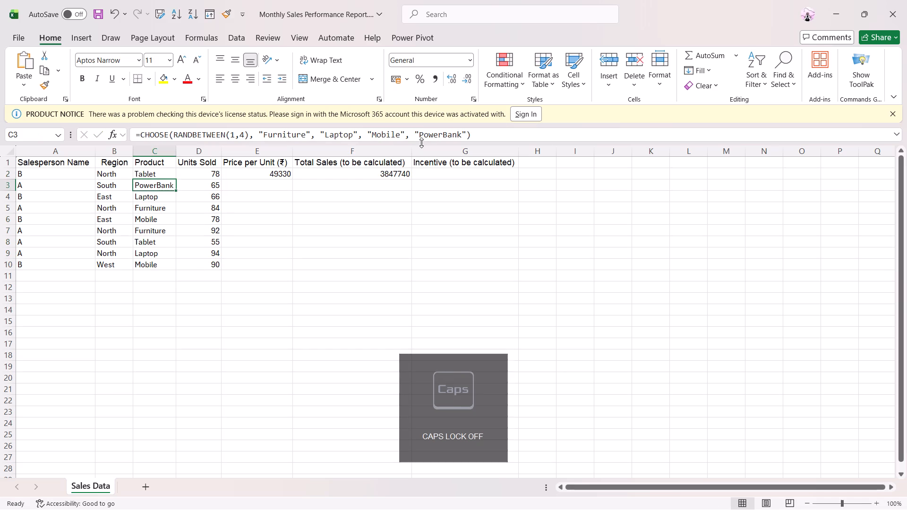
pyautogui.click(145, 177)
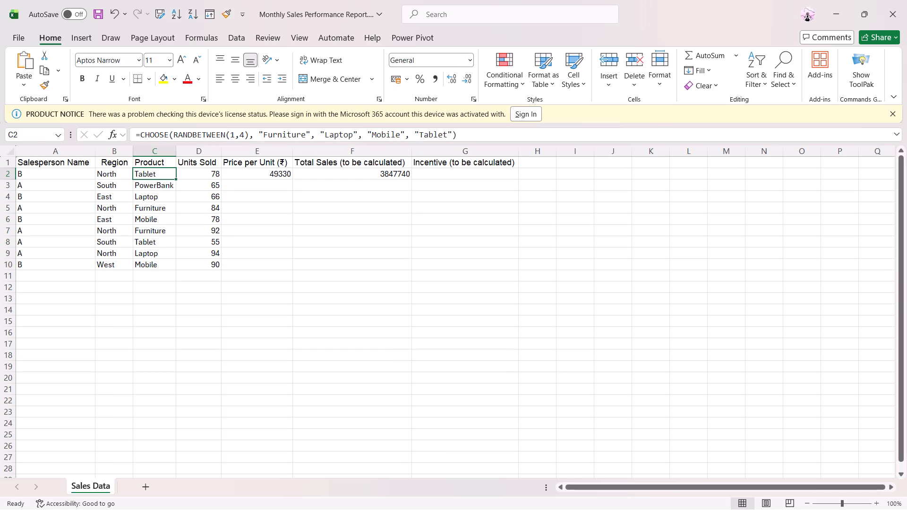
pyautogui.doubleClick(176, 180)
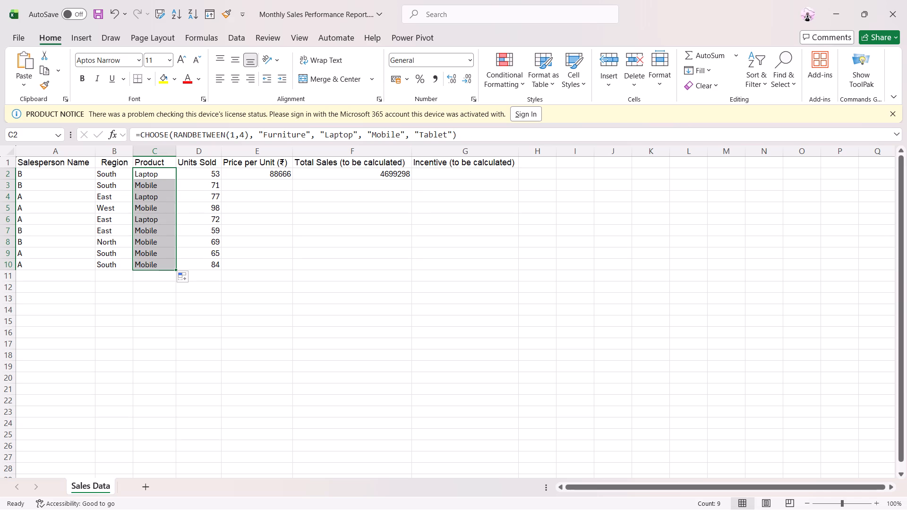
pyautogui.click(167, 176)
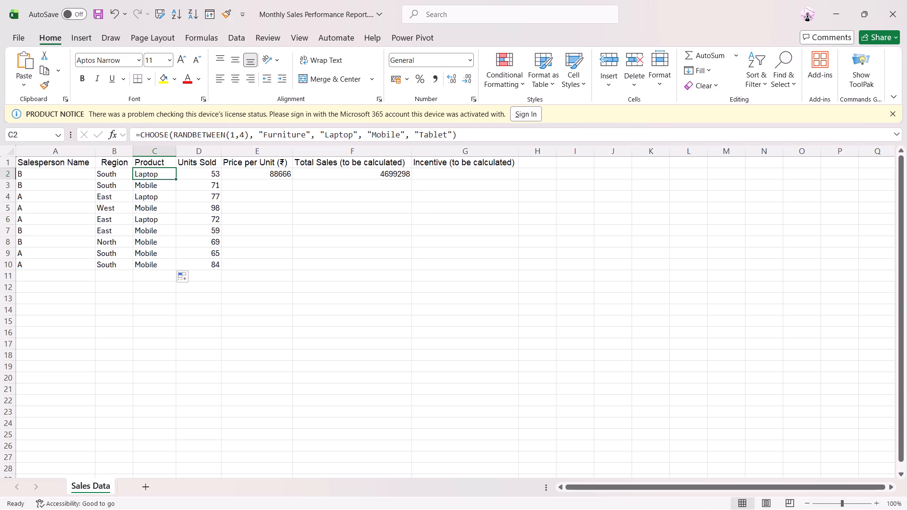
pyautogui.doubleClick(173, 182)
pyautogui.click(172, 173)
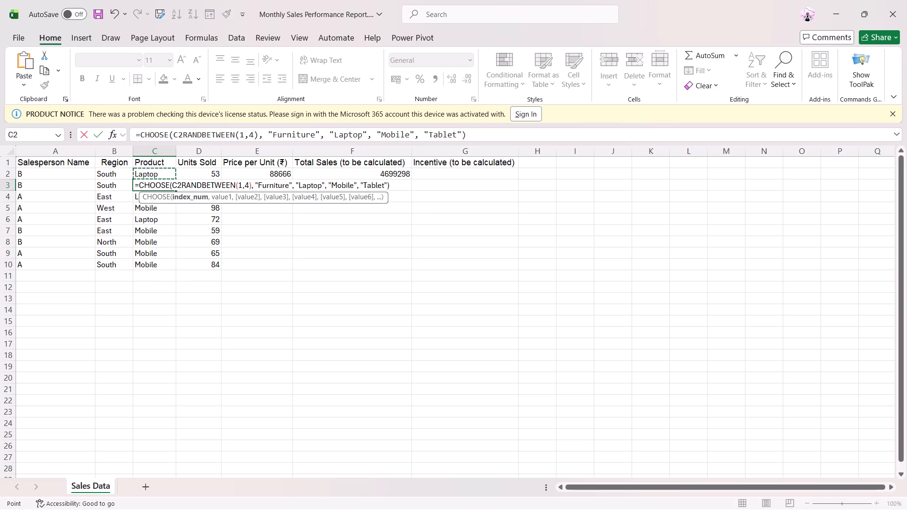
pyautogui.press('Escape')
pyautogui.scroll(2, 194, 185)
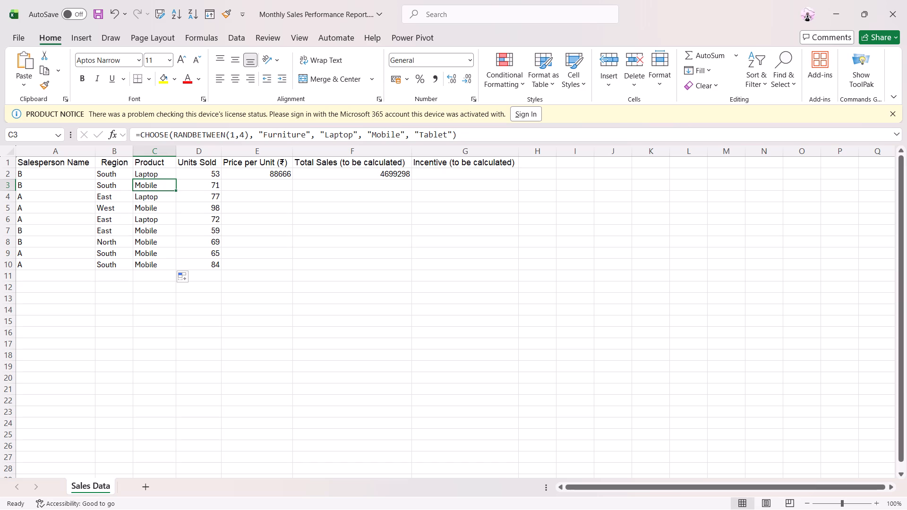
# Refill the Product formula from C2 down through C10.
pyautogui.click(155, 174)
pyautogui.doubleClick(176, 179)
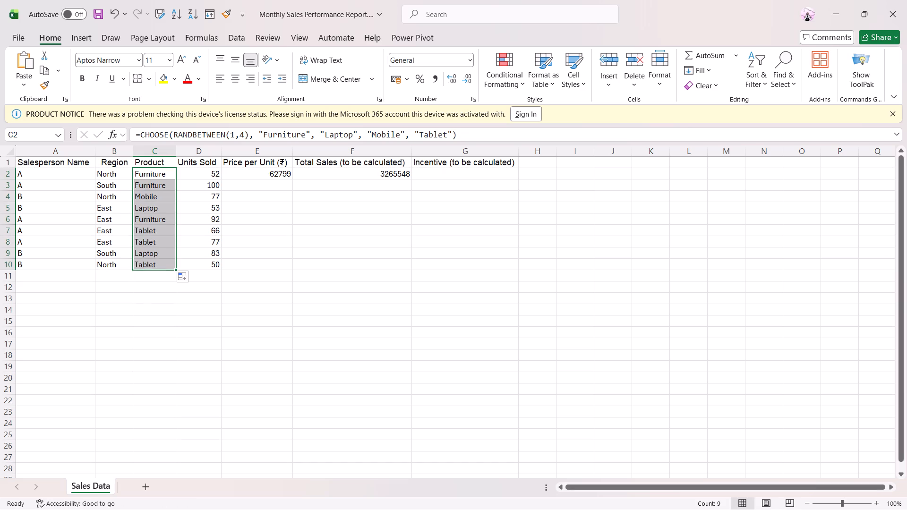
pyautogui.click(164, 195)
pyautogui.click(163, 186)
pyautogui.click(160, 218)
pyautogui.click(160, 241)
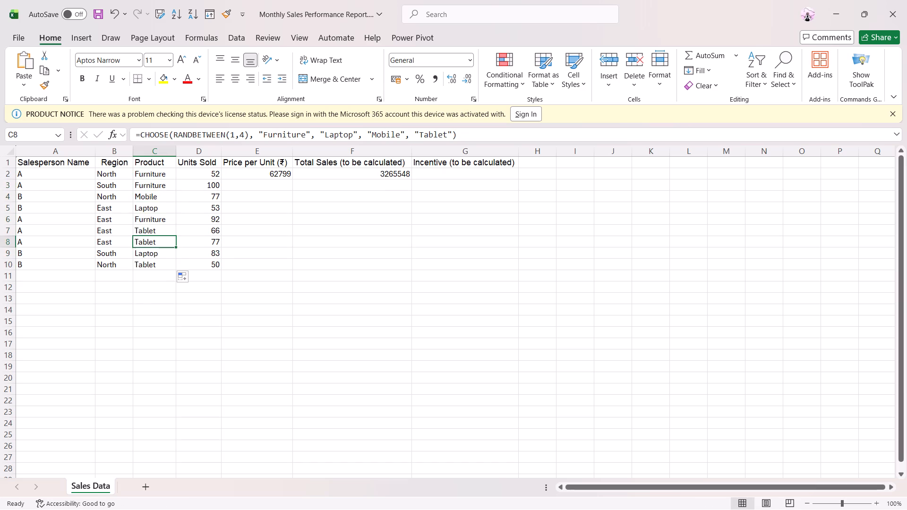
pyautogui.click(167, 178)
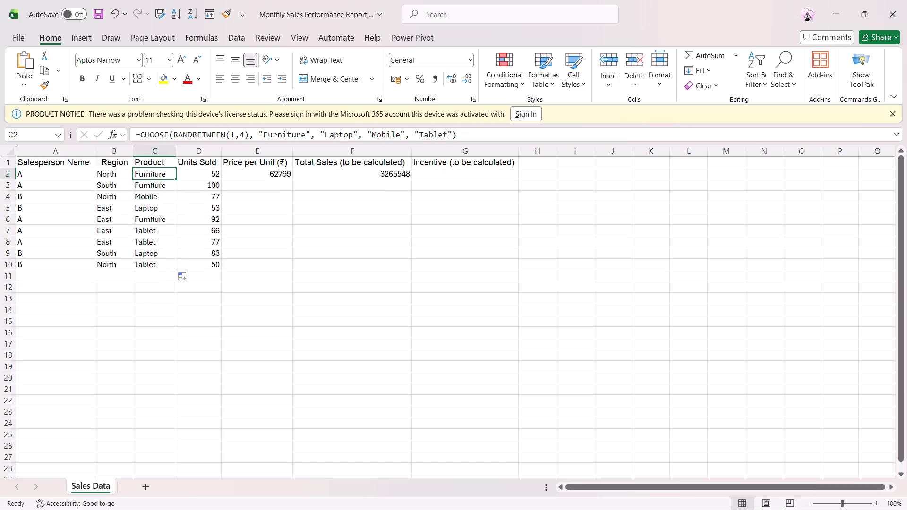
pyautogui.doubleClick(176, 179)
pyautogui.click(323, 223)
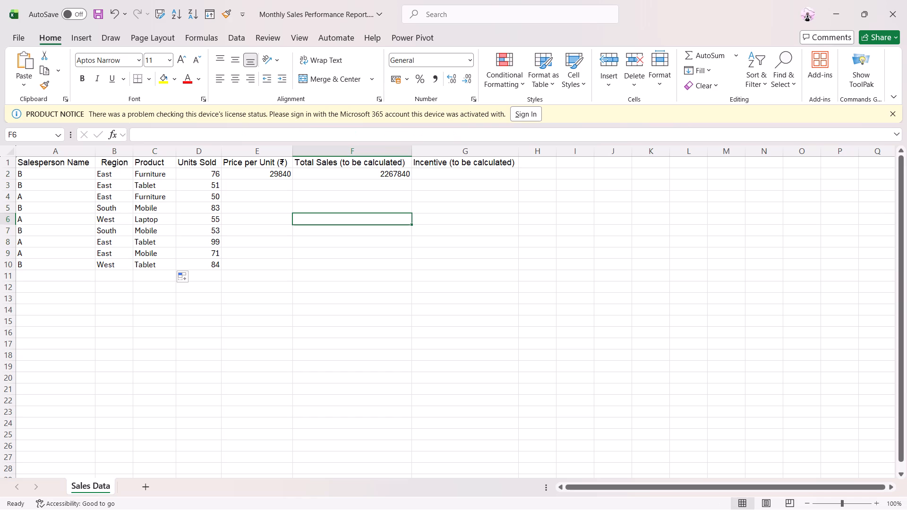
# Fill the Price per Unit formula from E2 down through E10.
pyautogui.click(288, 173)
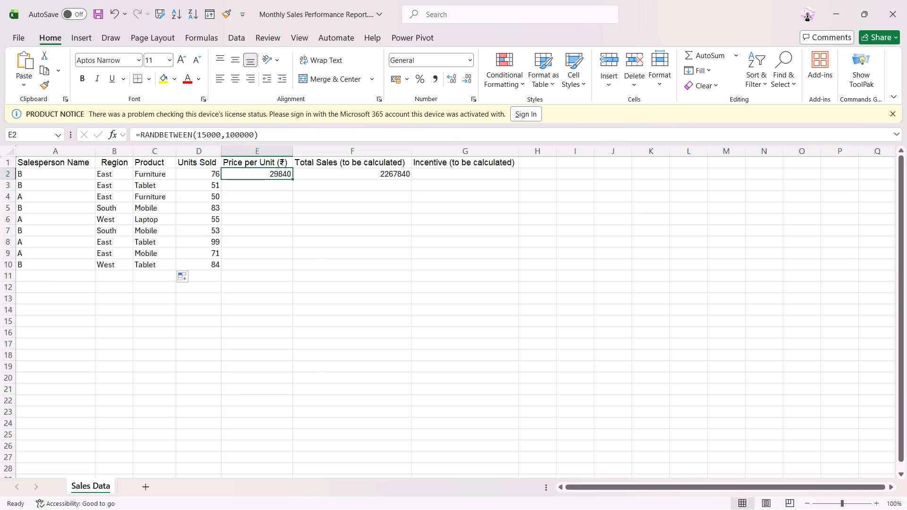
pyautogui.doubleClick(293, 180)
# Check the incentive rule in the Task 26 document in Chrome, and enter =IF(F2>50000,10,5) in the workbook's G2 Incentive cell.
pyautogui.click(353, 171)
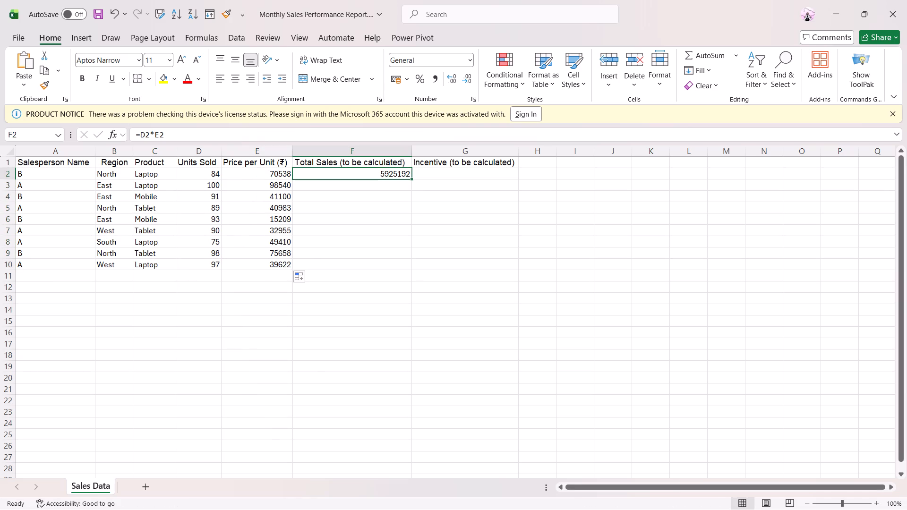
pyautogui.moveTo(441, 175); pyautogui.dragTo(445, 175)
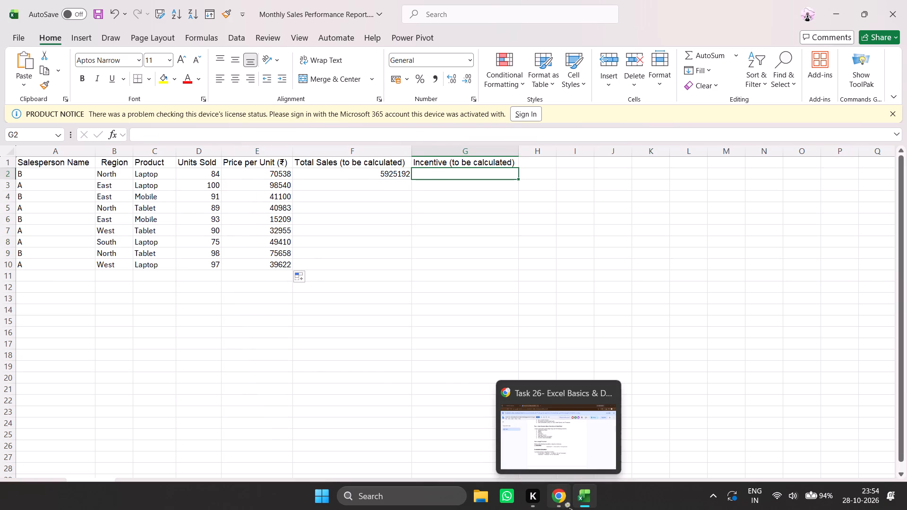
pyautogui.click(565, 503)
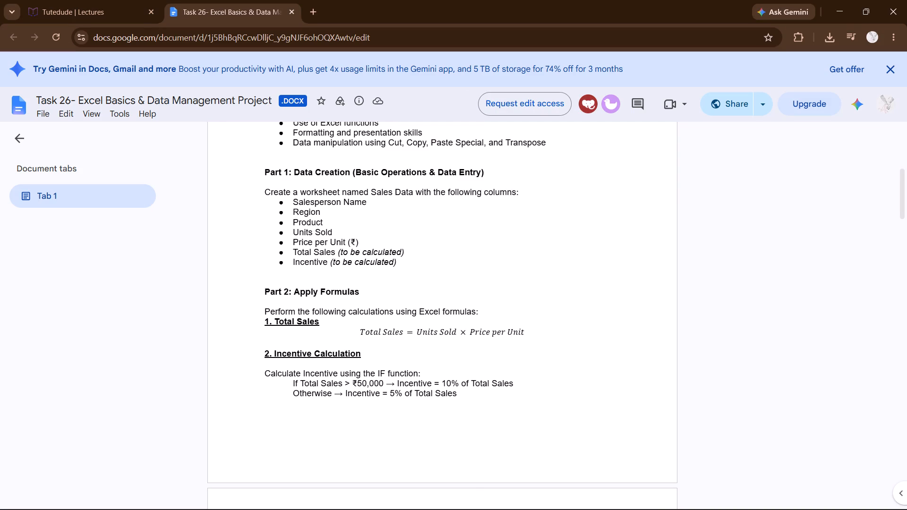
pyautogui.click(593, 506)
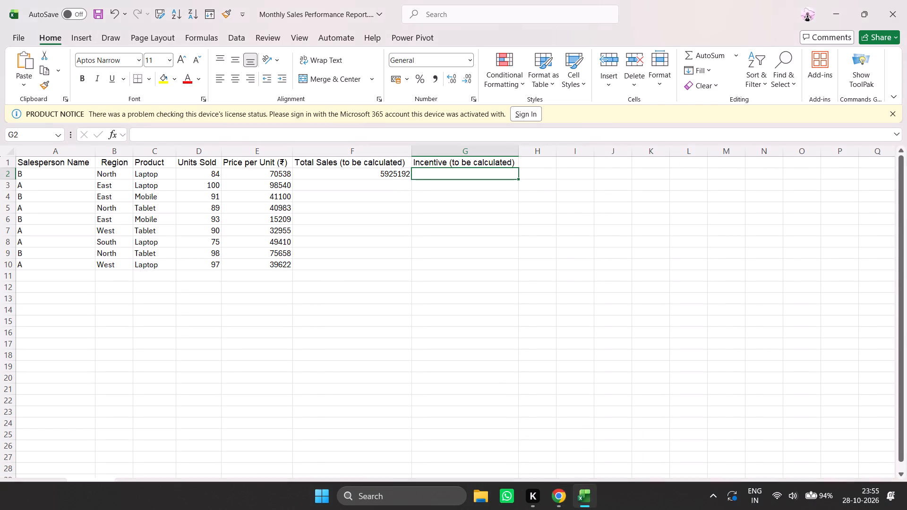
pyautogui.press('=')
pyautogui.write('if')
pyautogui.doubleClick(456, 191)
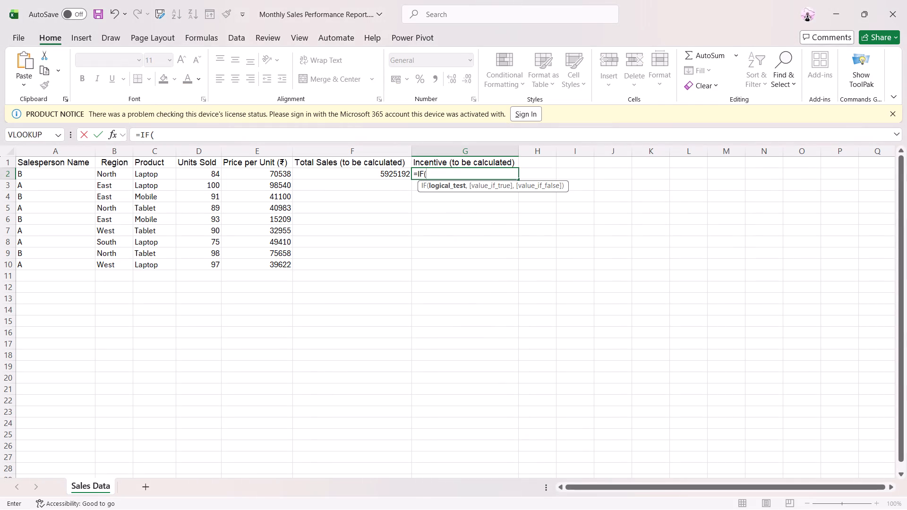
pyautogui.click(340, 179)
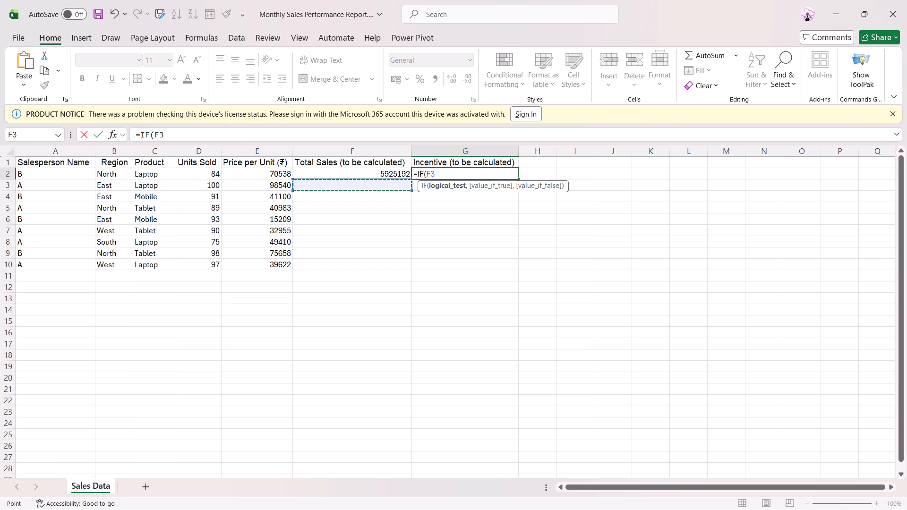
pyautogui.click(363, 175)
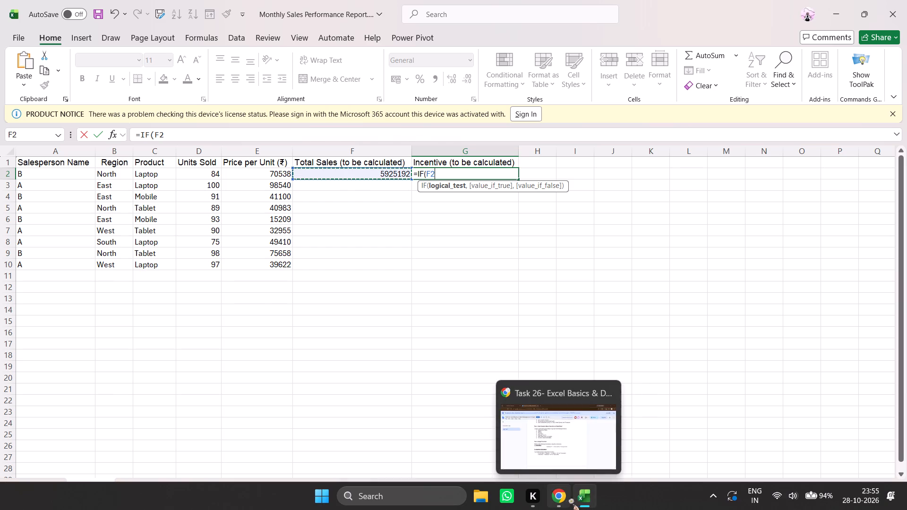
pyautogui.click(566, 500)
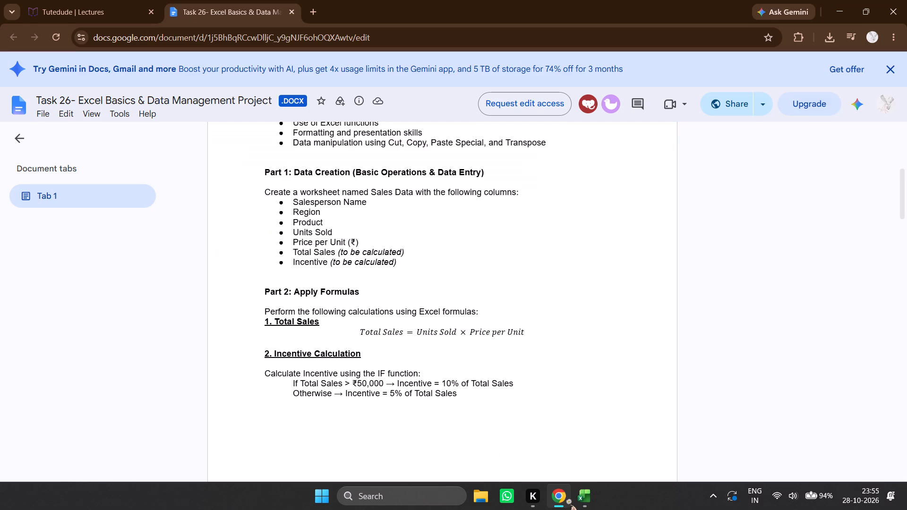
pyautogui.click(590, 499)
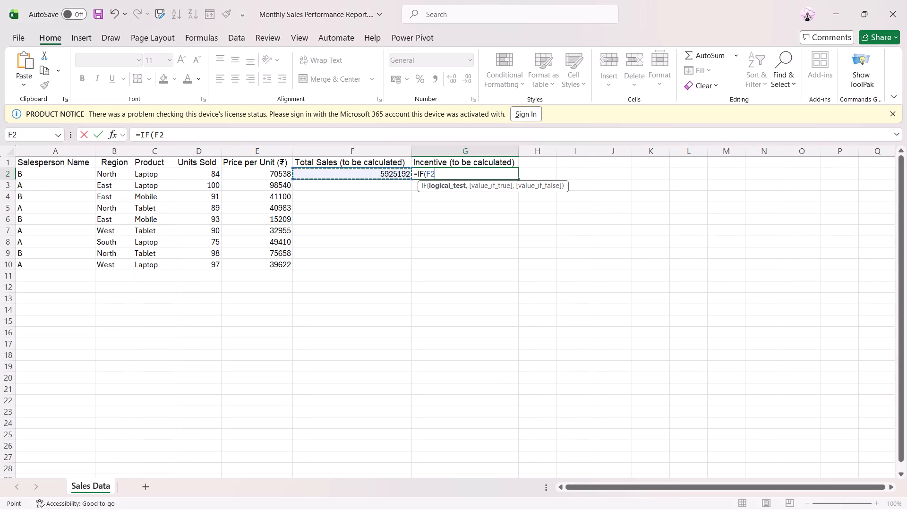
pyautogui.hotkey('shift', '>')
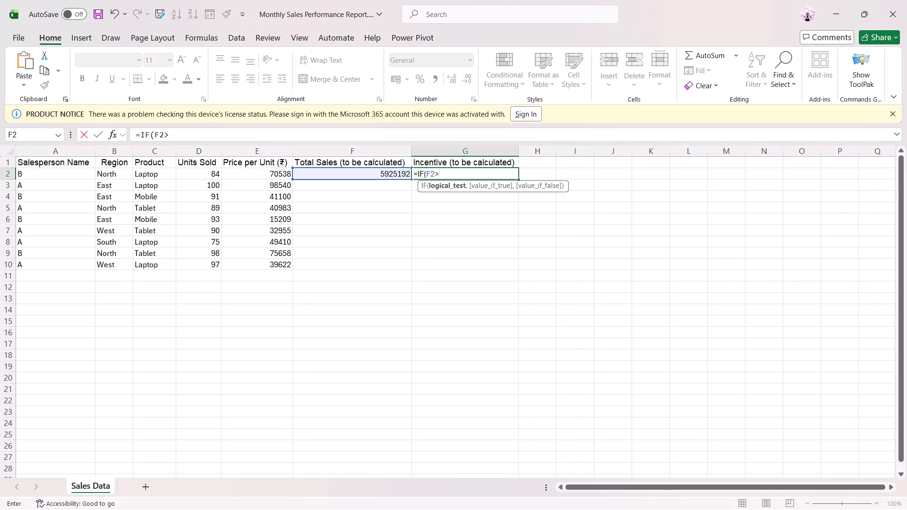
pyautogui.write('50000')
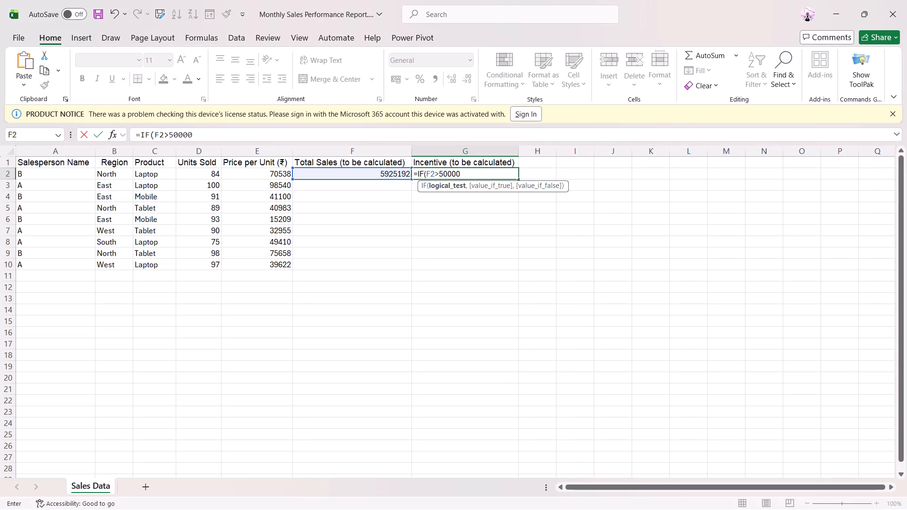
pyautogui.press(',')
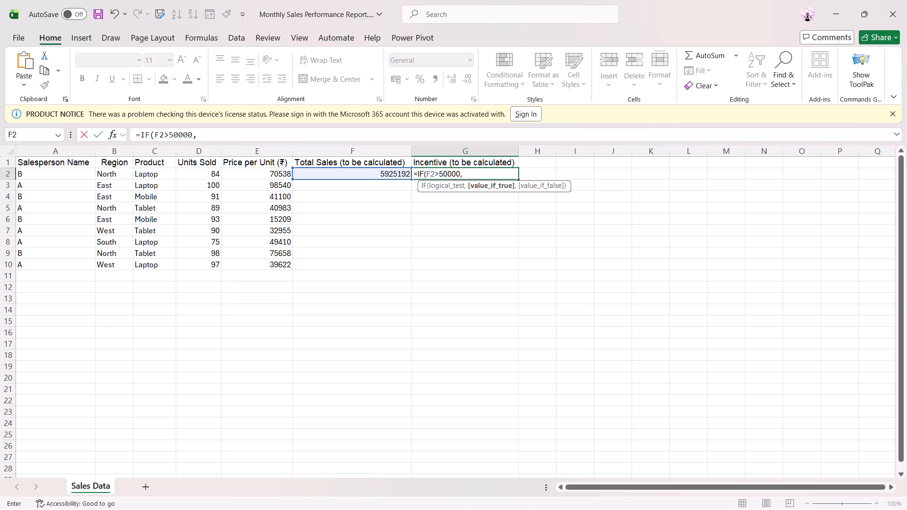
pyautogui.write('10')
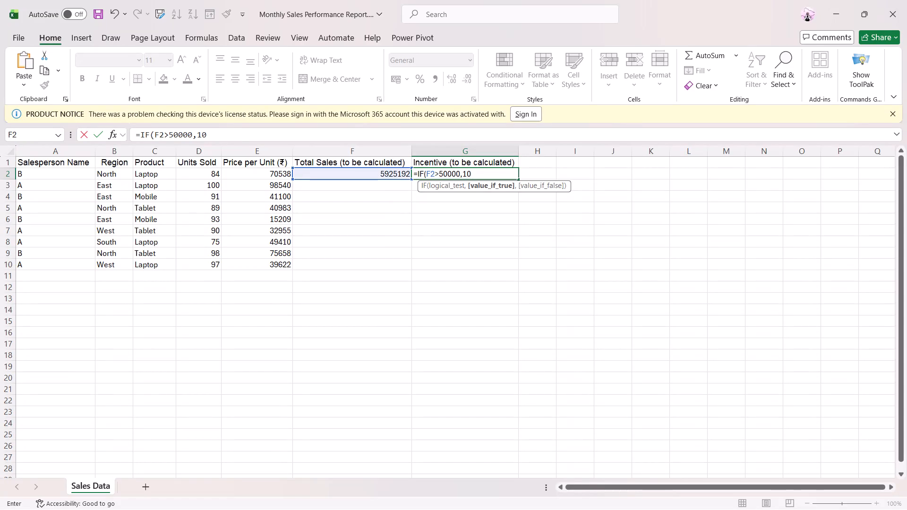
pyautogui.write(',5')
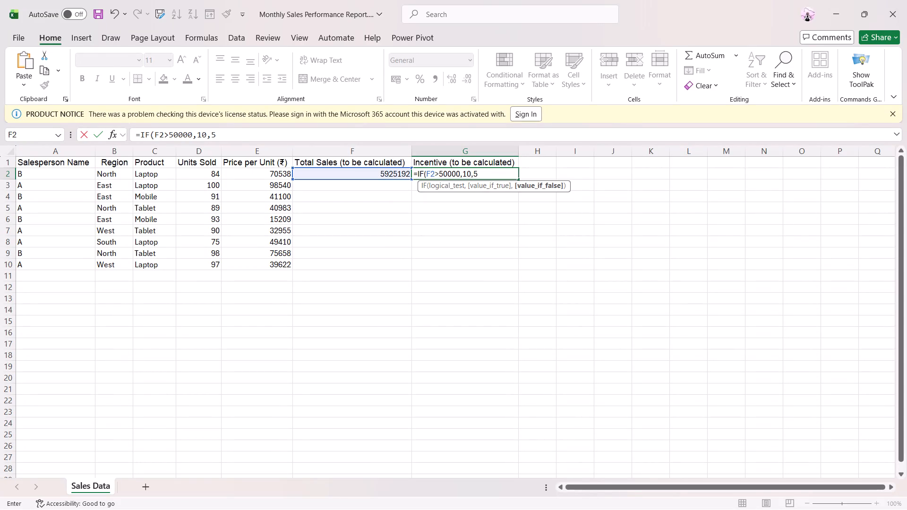
pyautogui.press('Return')
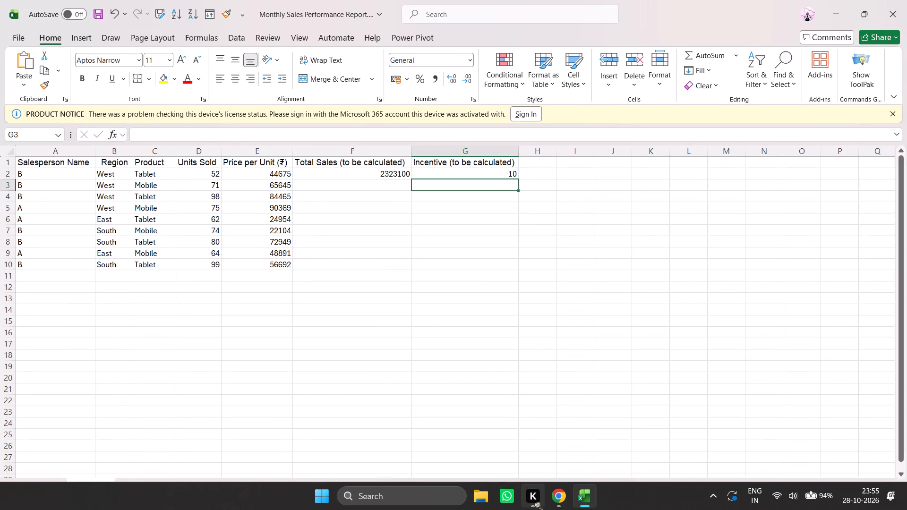
# Recheck the incentive rule in the Chrome task document and change the value-if-true in G2's IF formula to 0.10*F2.
pyautogui.click(552, 507)
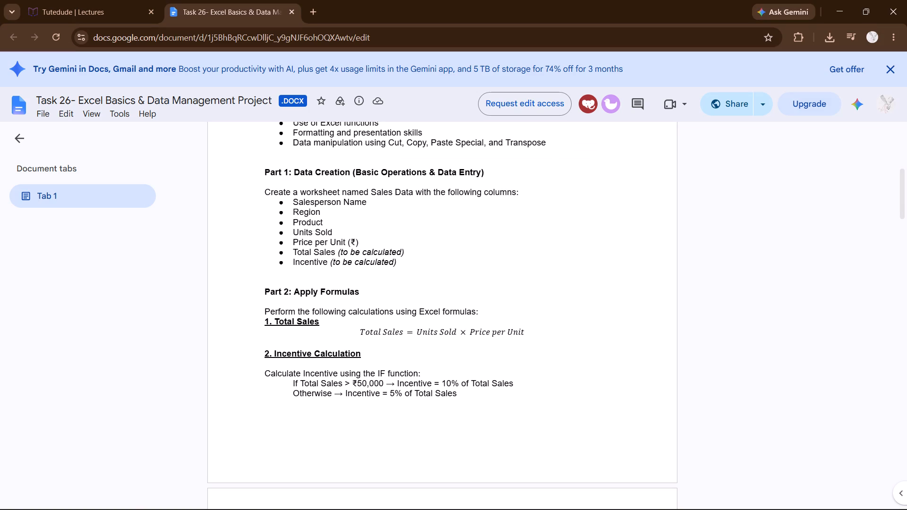
pyautogui.click(582, 509)
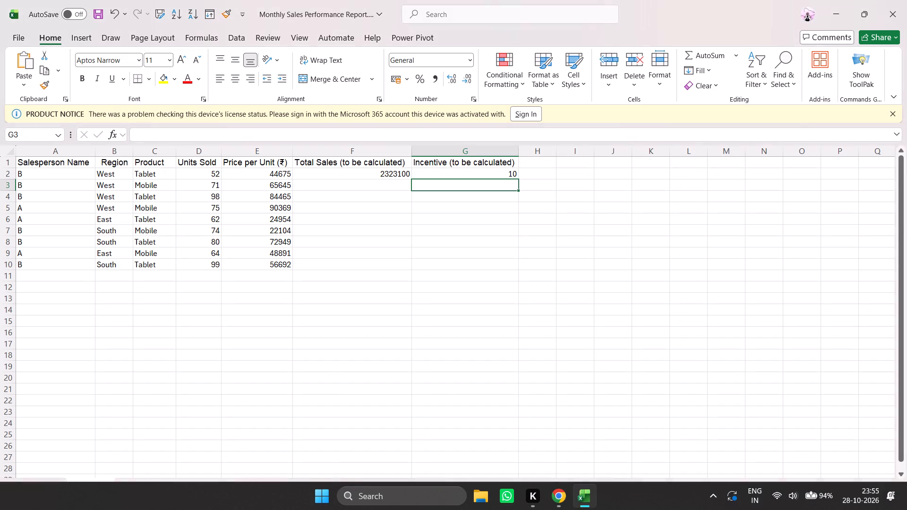
pyautogui.click(465, 173)
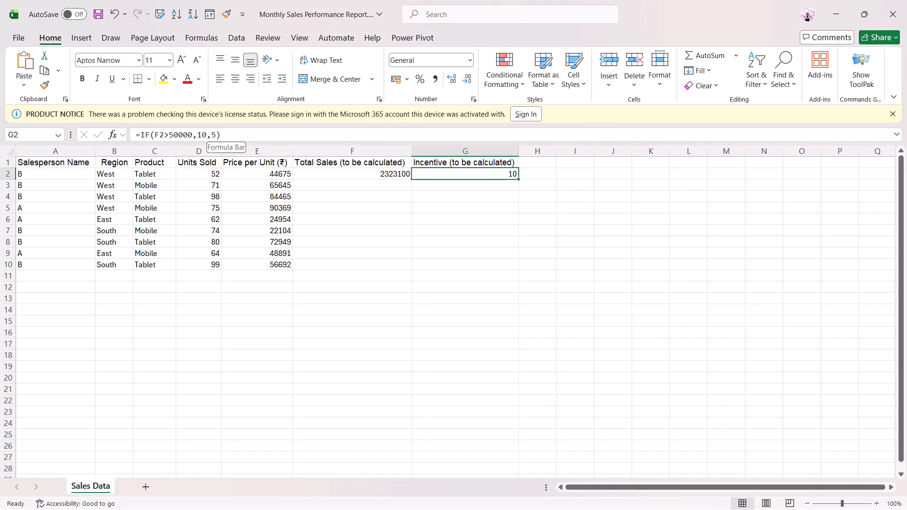
pyautogui.click(205, 135)
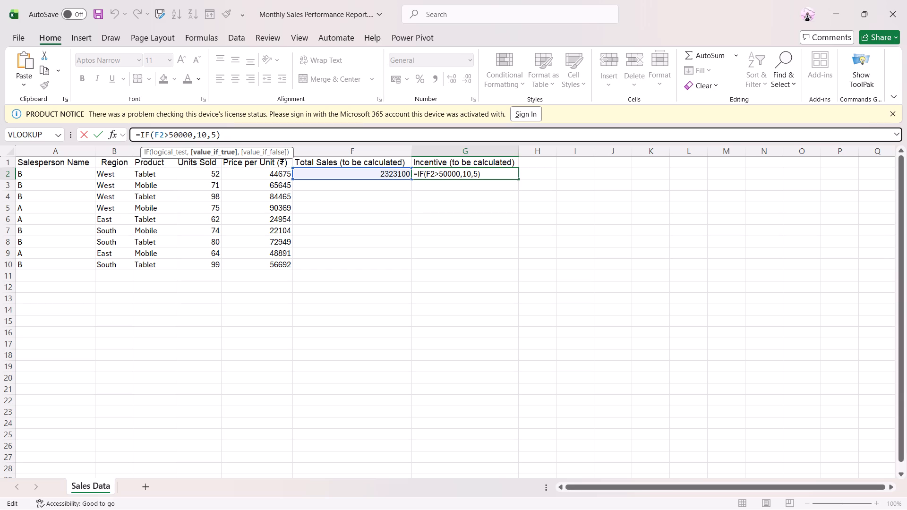
pyautogui.press('BackSpace')
pyautogui.press('BackSpace')
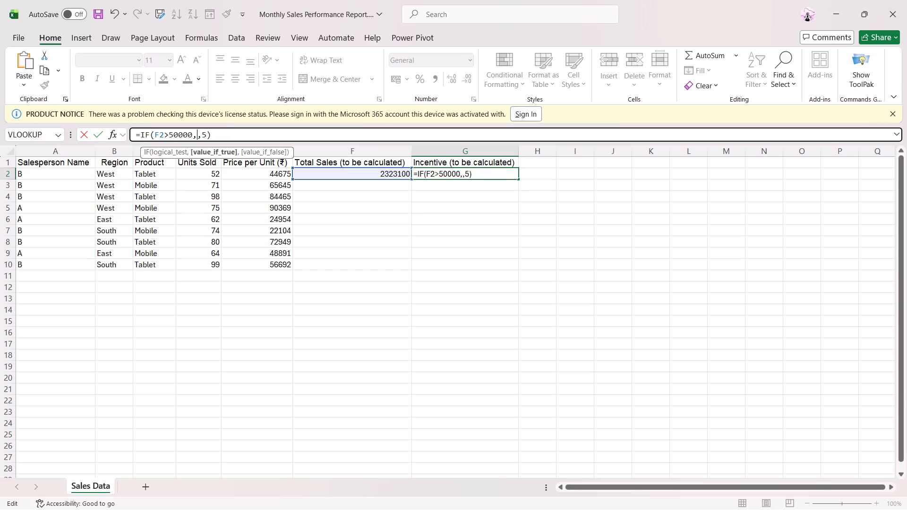
pyautogui.press('0')
pyautogui.write('.10')
pyautogui.hotkey('shift', '*')
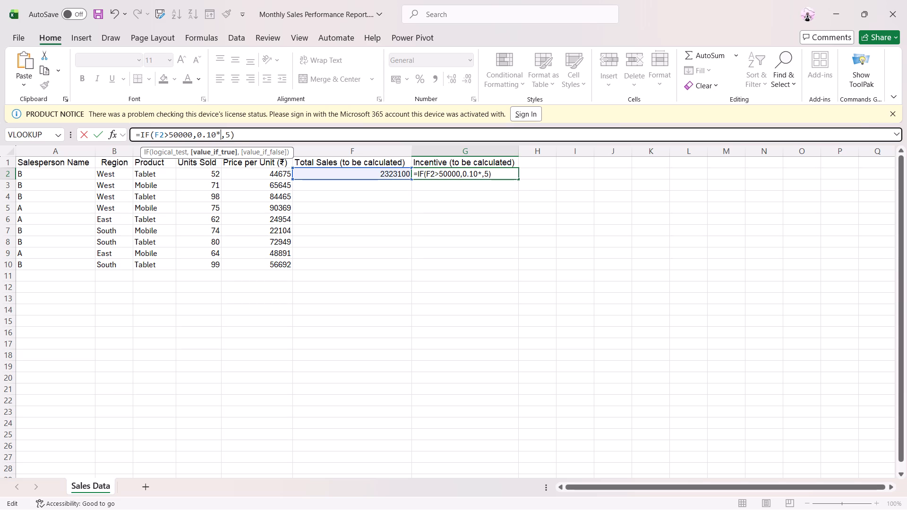
pyautogui.click(382, 173)
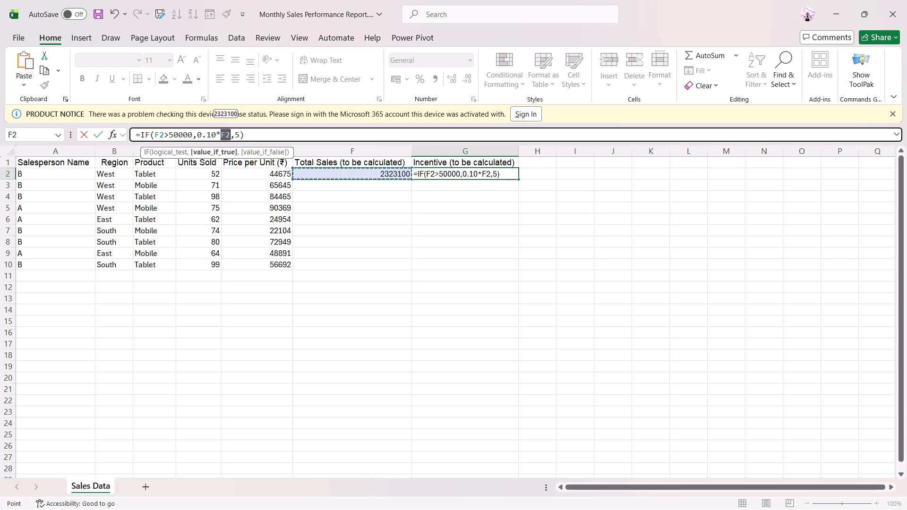
# Change the value-if-false in G2's Incentive formula to 0.5*F2 and commit the formula.
pyautogui.click(240, 137)
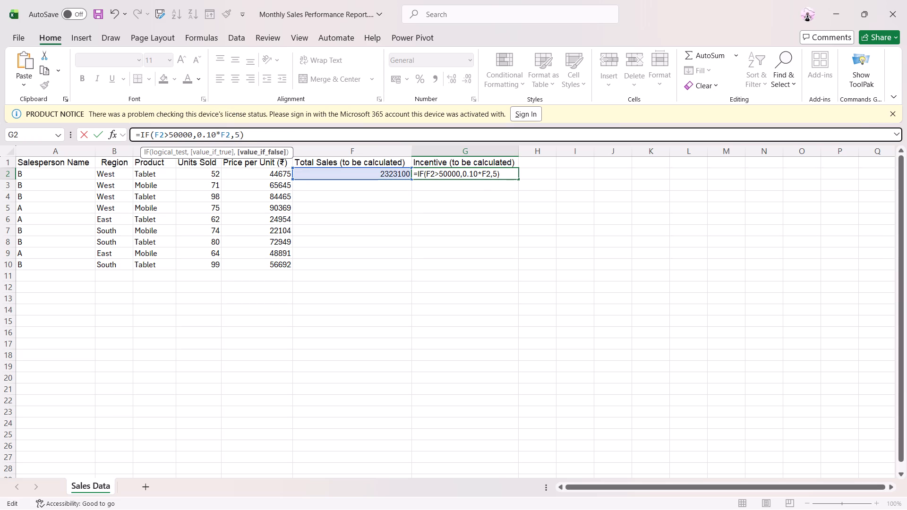
pyautogui.press('BackSpace')
pyautogui.press('0')
pyautogui.write('.5')
pyautogui.hotkey('shift', '*')
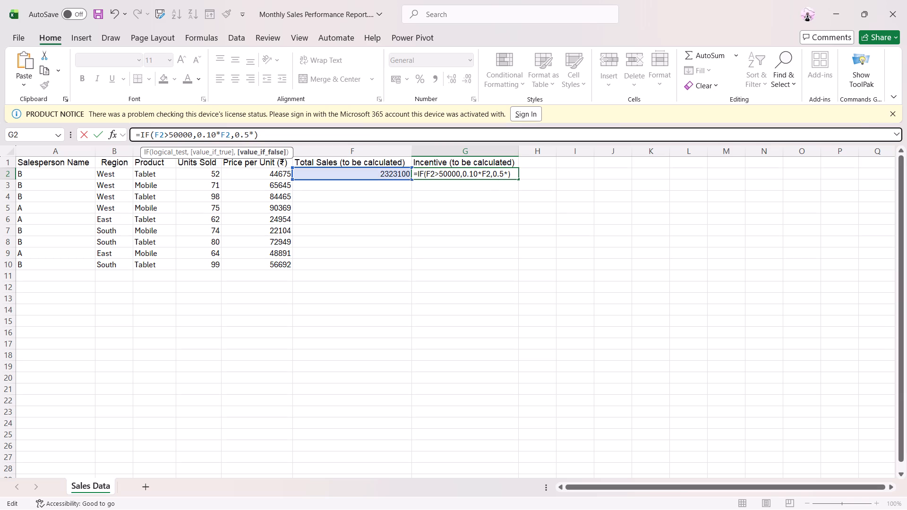
pyautogui.click(327, 174)
pyautogui.press('Return')
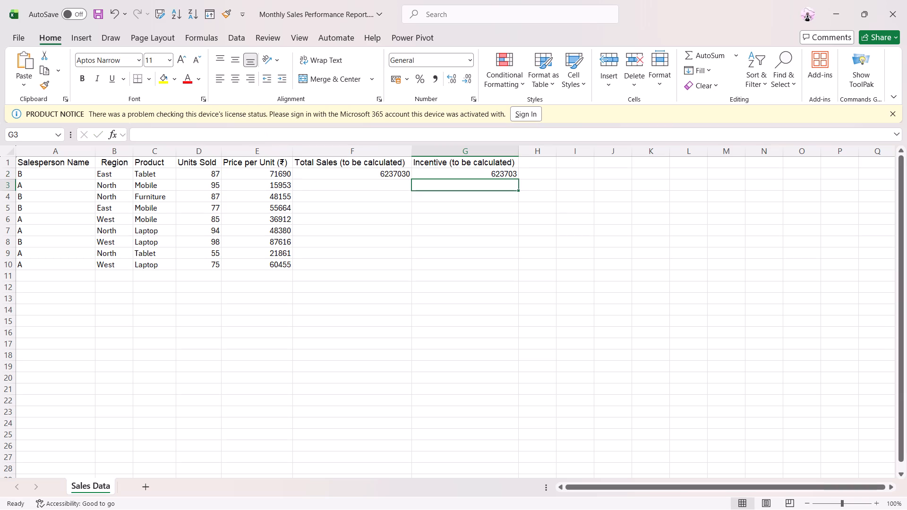
# Review the row 2 formulas and change the Units Sold formula in D2 to =RANDBETWEEN(2,10).
pyautogui.click(392, 171)
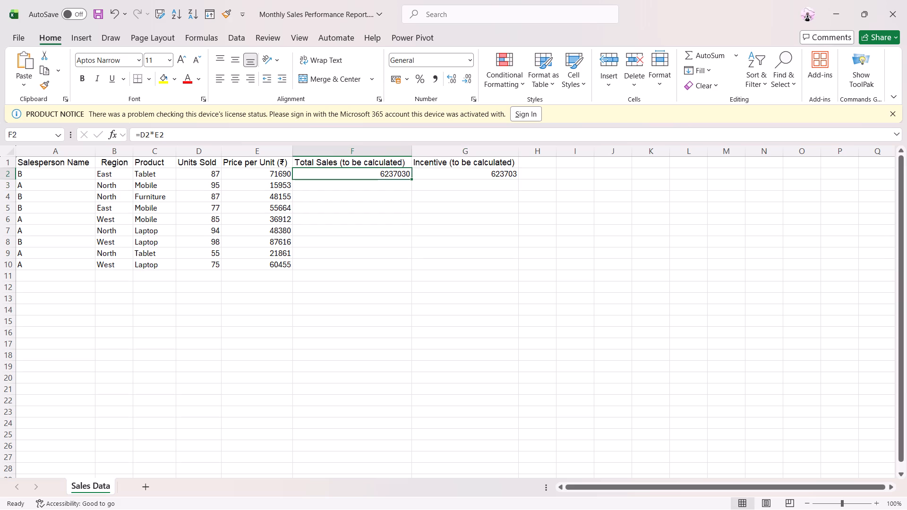
pyautogui.click(283, 173)
pyautogui.click(488, 177)
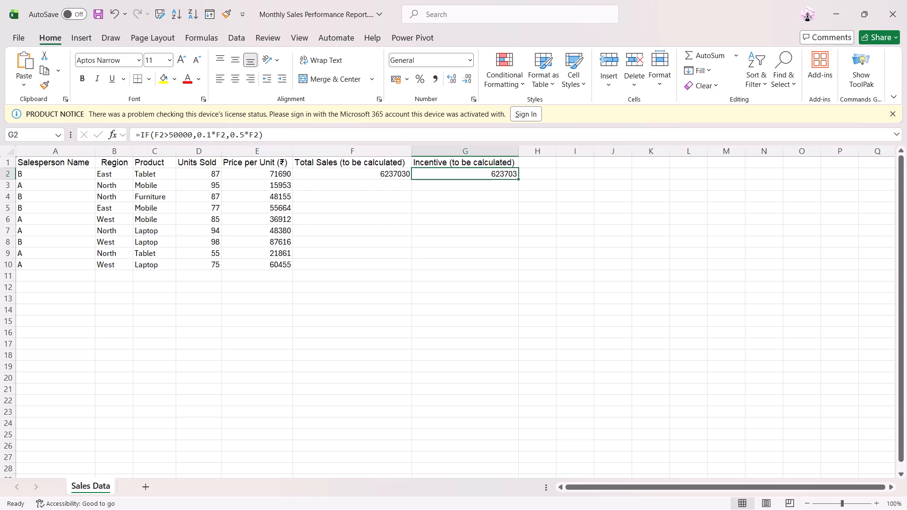
pyautogui.click(283, 175)
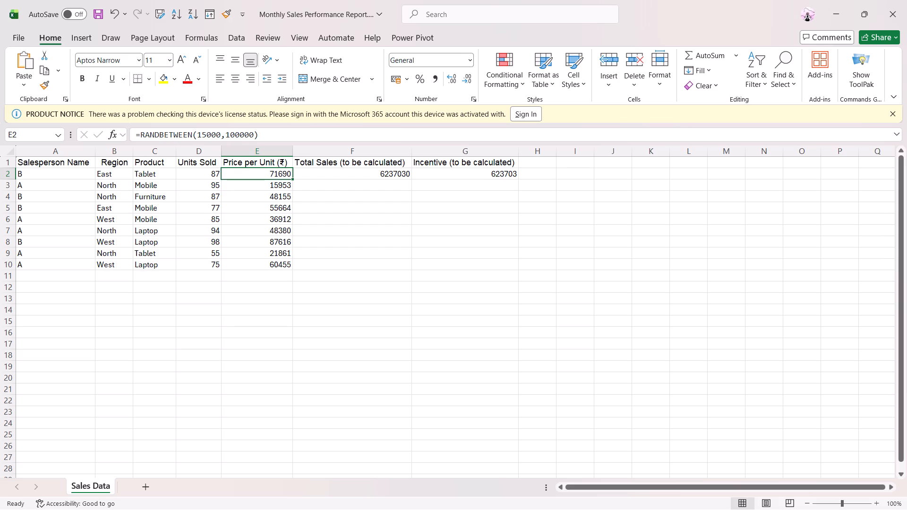
pyautogui.click(209, 176)
pyautogui.click(222, 139)
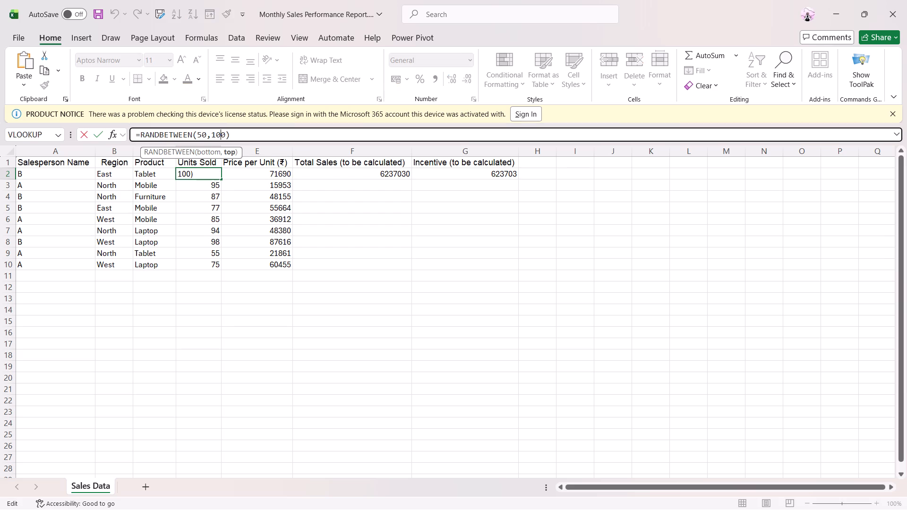
pyautogui.click(226, 139)
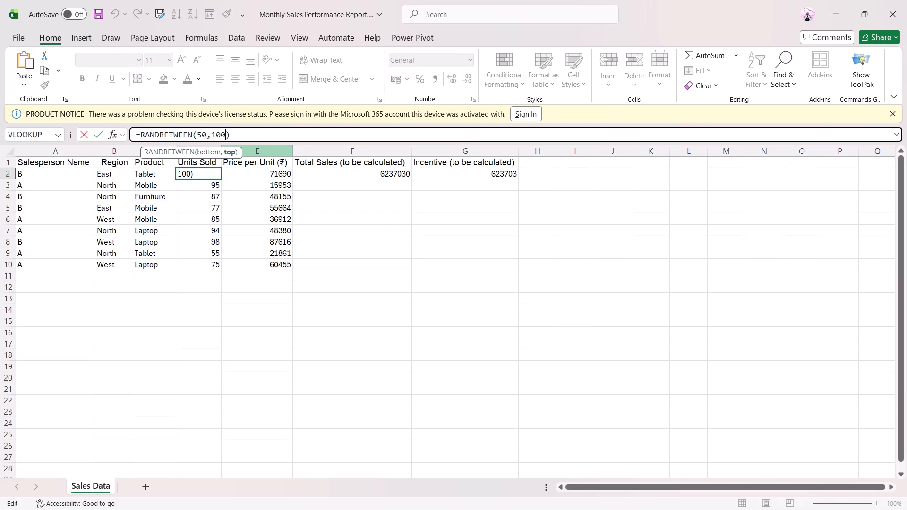
pyautogui.press('BackSpace')
pyautogui.press('BackSpace')
pyautogui.press('BackSpace')
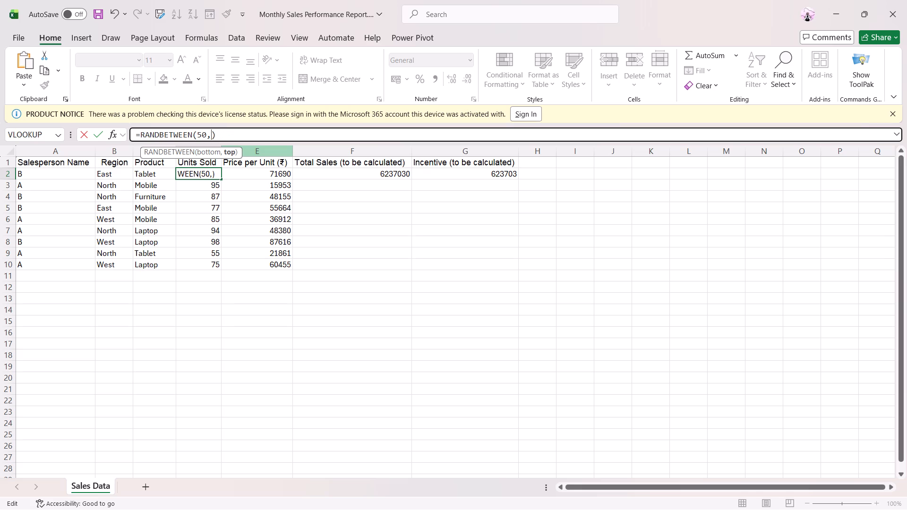
pyautogui.write('10')
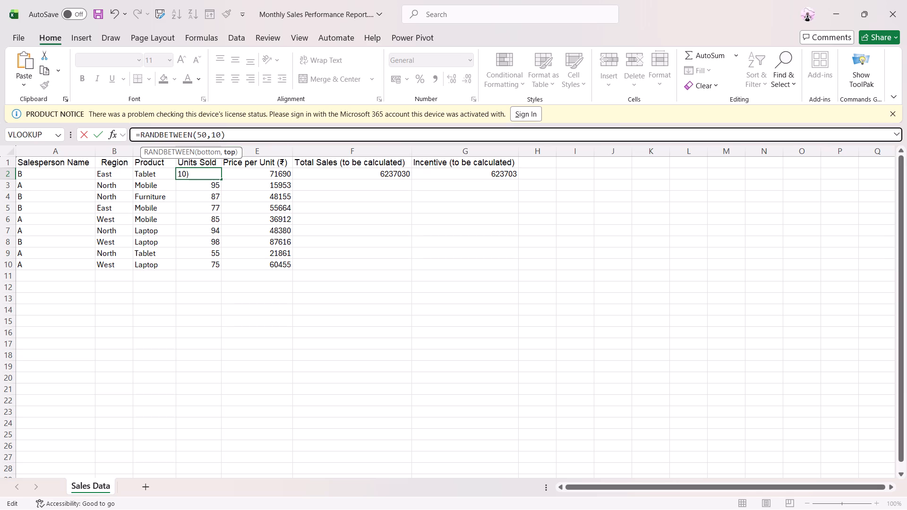
pyautogui.click(206, 135)
pyautogui.press('BackSpace')
pyautogui.press('BackSpace')
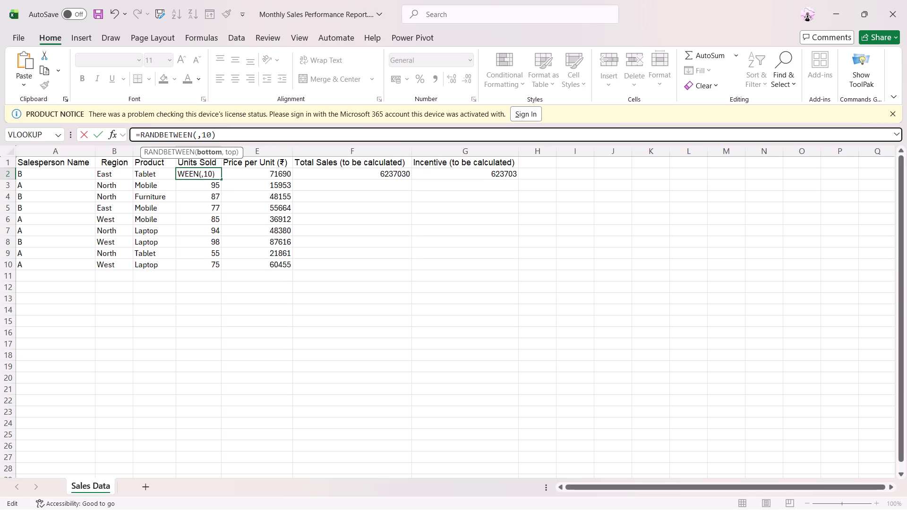
pyautogui.press('2')
pyautogui.press('Return')
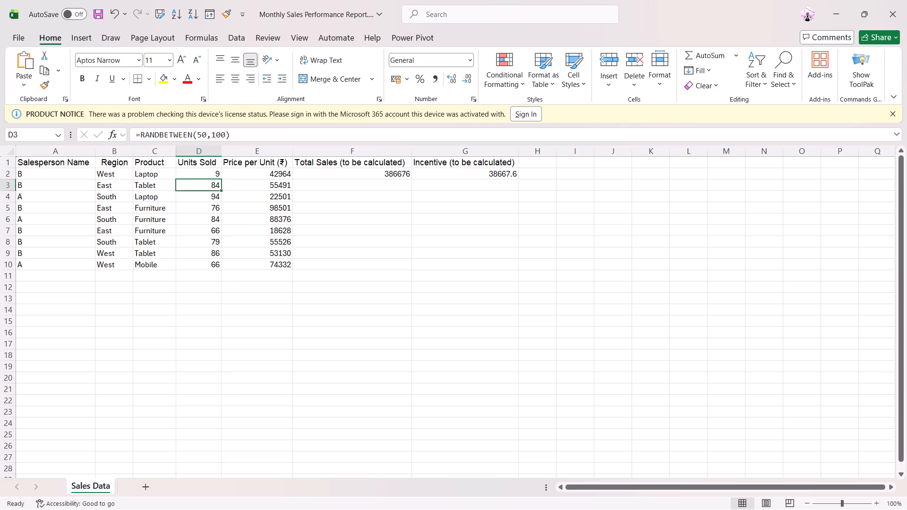
# Fill the Units Sold formula from D2 down through D10.
pyautogui.click(213, 175)
pyautogui.doubleClick(221, 179)
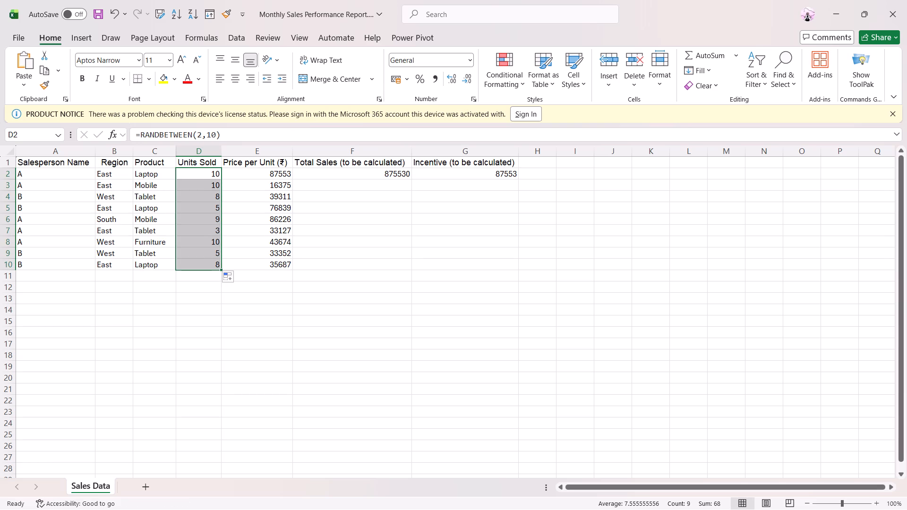
# Fill the Total Sales formula from F2 down through F10.
pyautogui.click(362, 200)
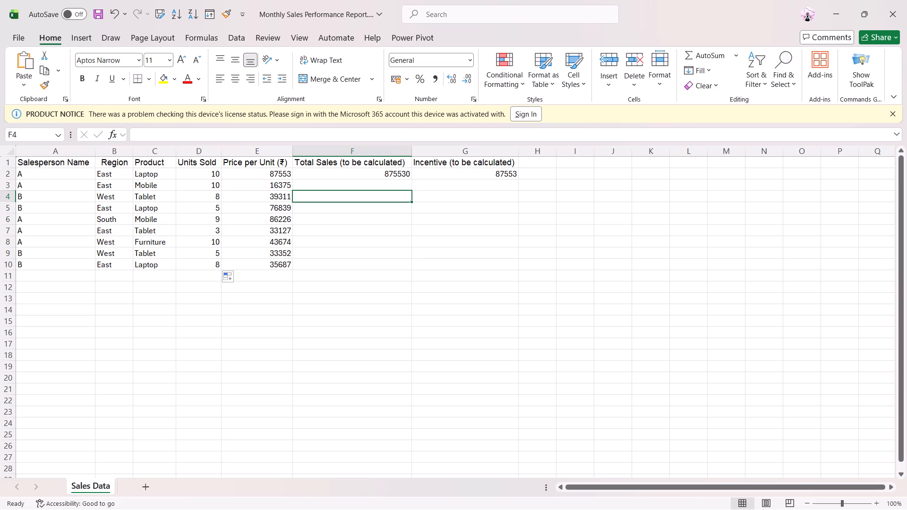
pyautogui.click(381, 174)
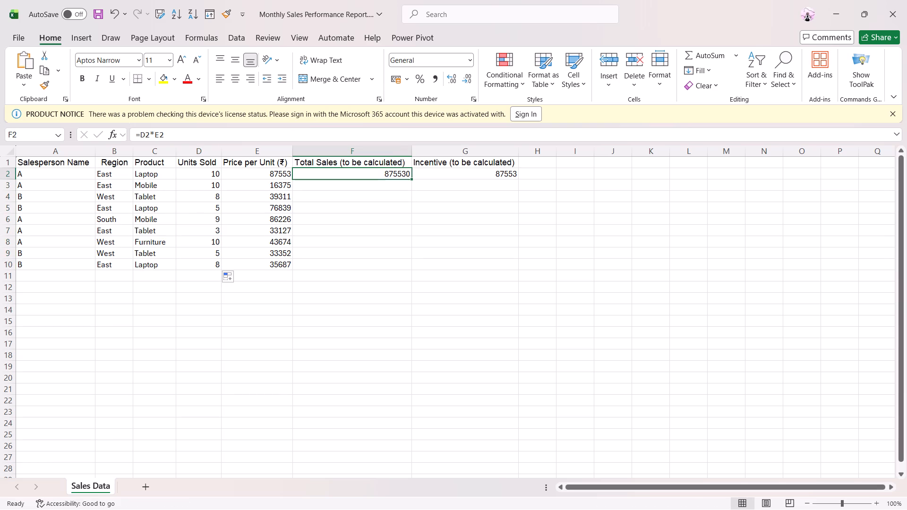
pyautogui.doubleClick(411, 179)
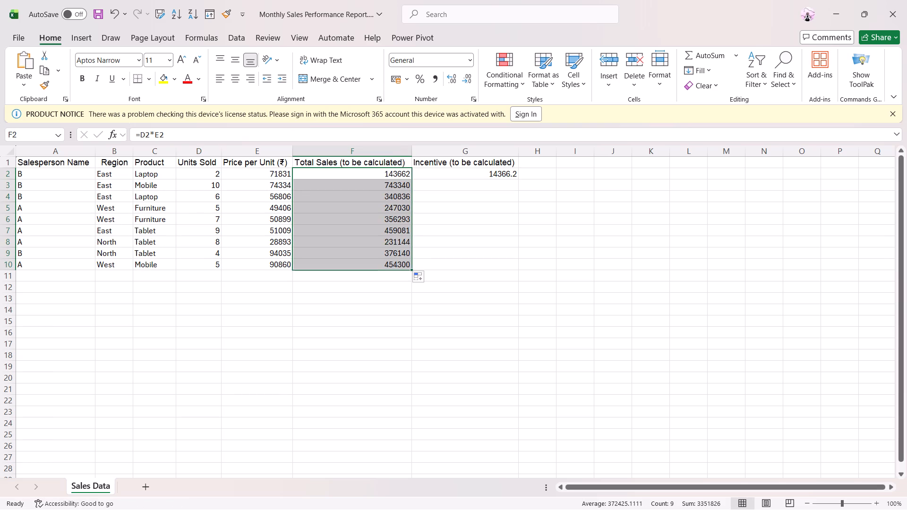
pyautogui.click(471, 215)
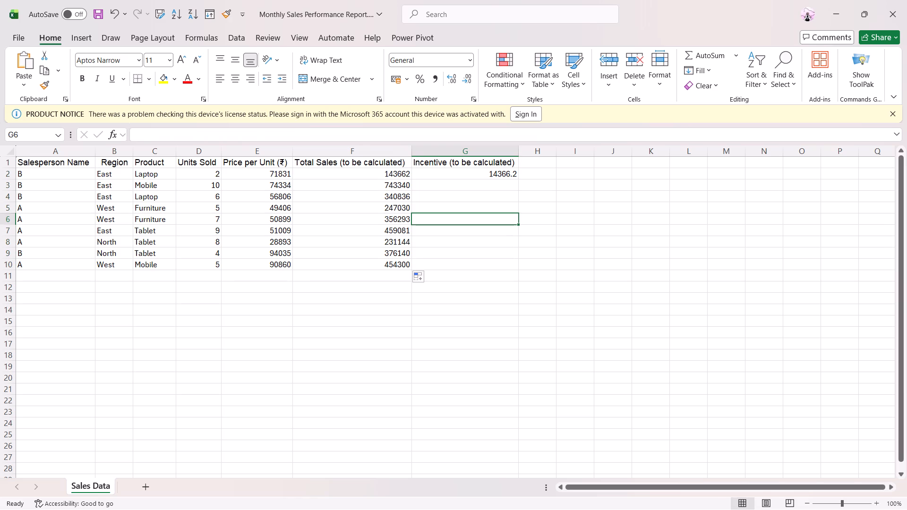
# Change the Price per Unit formula in E2 to =RANDBETWEEN(15000,25000).
pyautogui.click(282, 174)
pyautogui.moveTo(253, 138); pyautogui.dragTo(224, 145)
pyautogui.press('5')
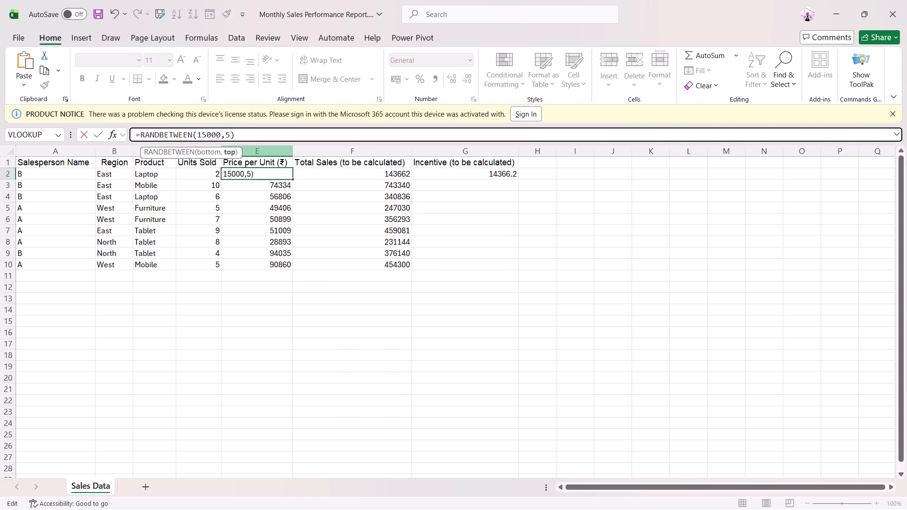
pyautogui.press('BackSpace')
pyautogui.write('25000')
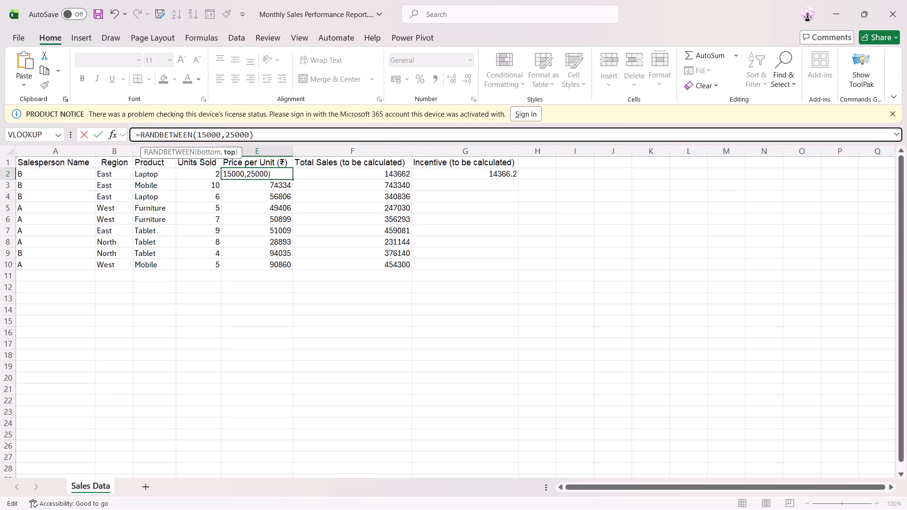
pyautogui.press('Return')
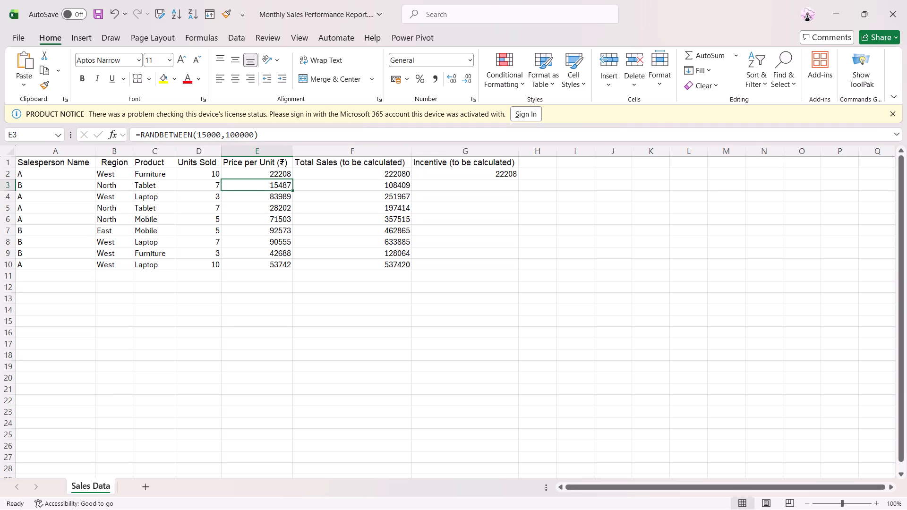
# Fill the Price per Unit formula from E2 down through E10.
pyautogui.click(282, 176)
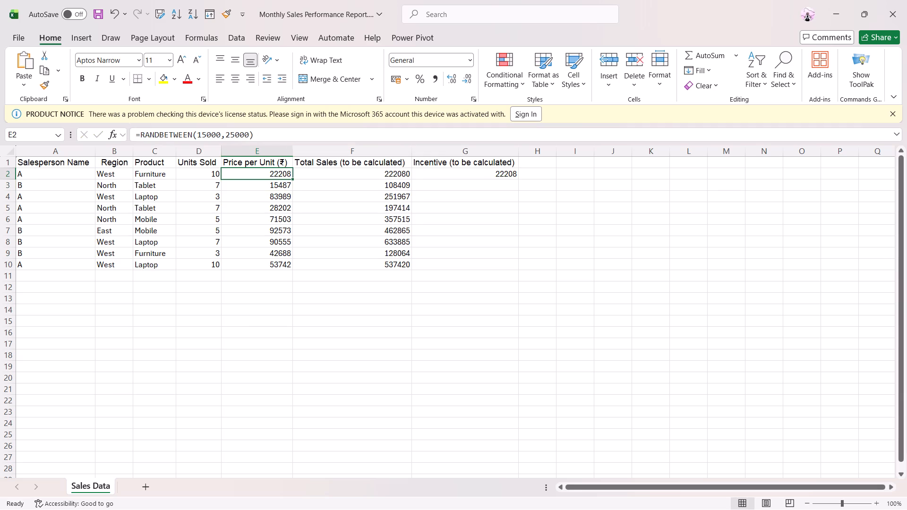
pyautogui.doubleClick(292, 180)
pyautogui.click(382, 345)
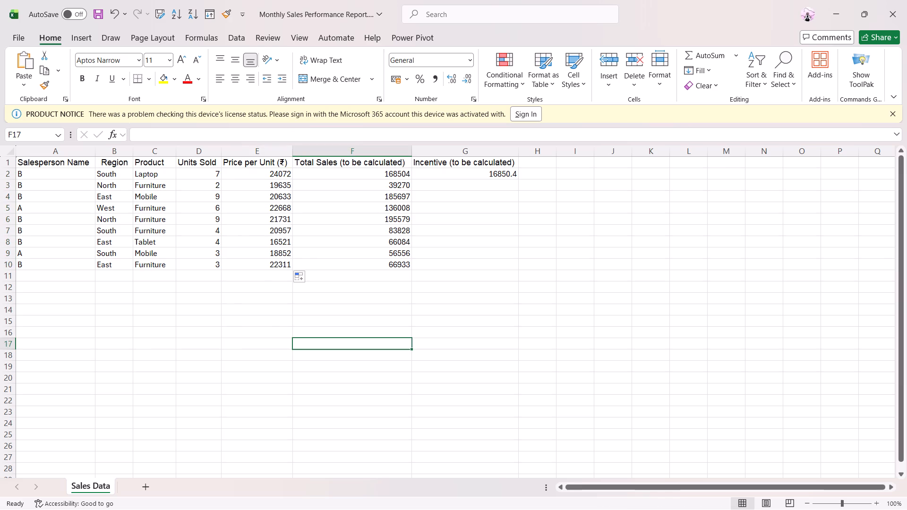
# Fill the Incentive formula from G2 down through G10.
pyautogui.click(514, 178)
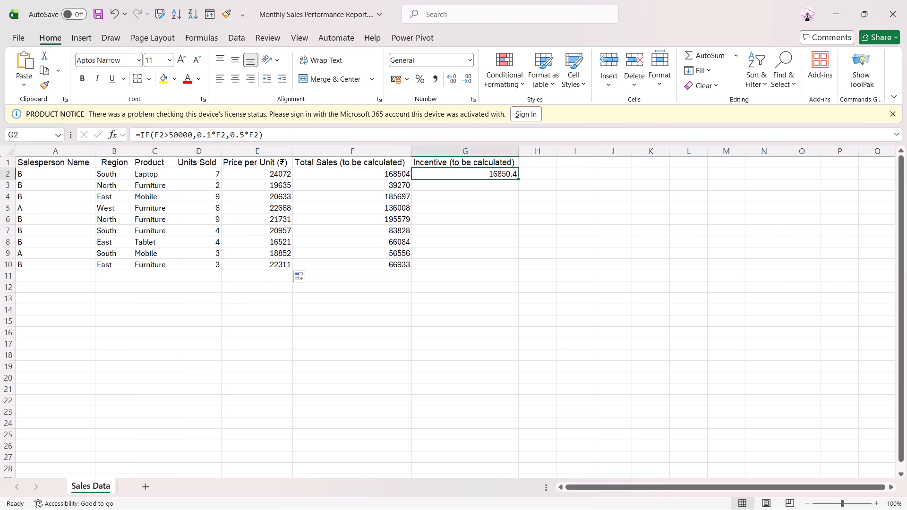
pyautogui.doubleClick(517, 179)
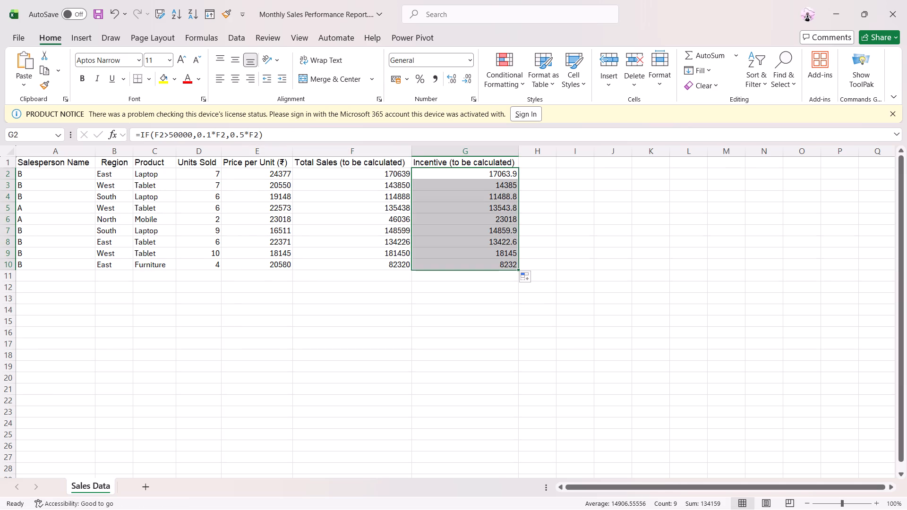
pyautogui.click(422, 323)
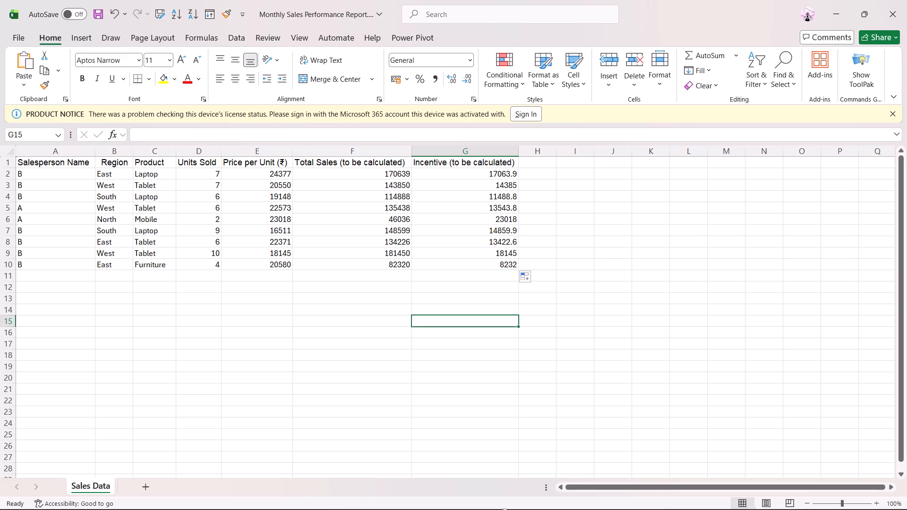
# Check the Part 3 formatting requirements in the Chrome task document, and format the workbook's E2:G10 as ₹ Currency with 0 decimal places.
pyautogui.click(568, 507)
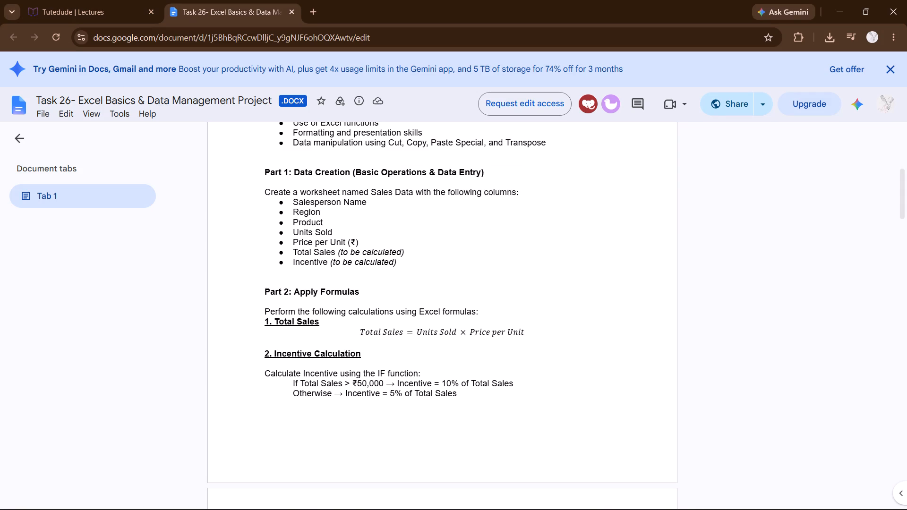
pyautogui.scroll(-5, 357, 403)
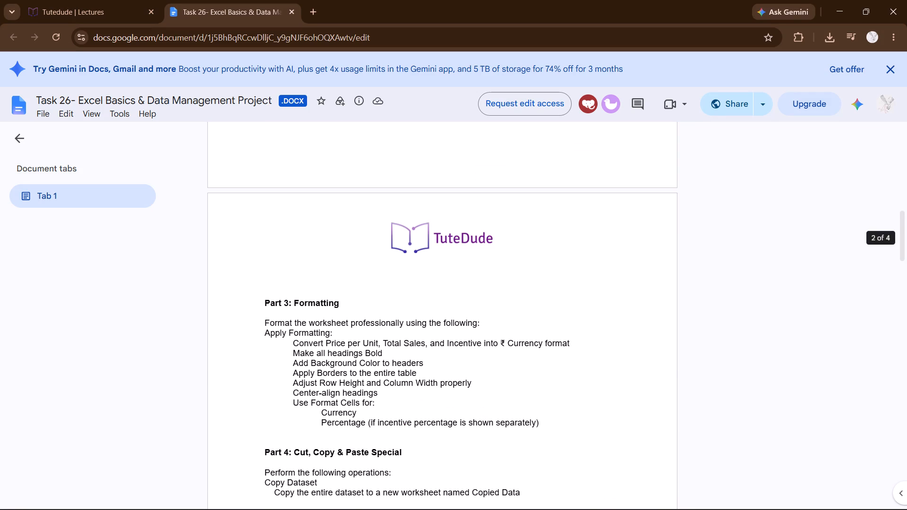
pyautogui.moveTo(272, 322); pyautogui.dragTo(409, 332)
pyautogui.click(409, 332)
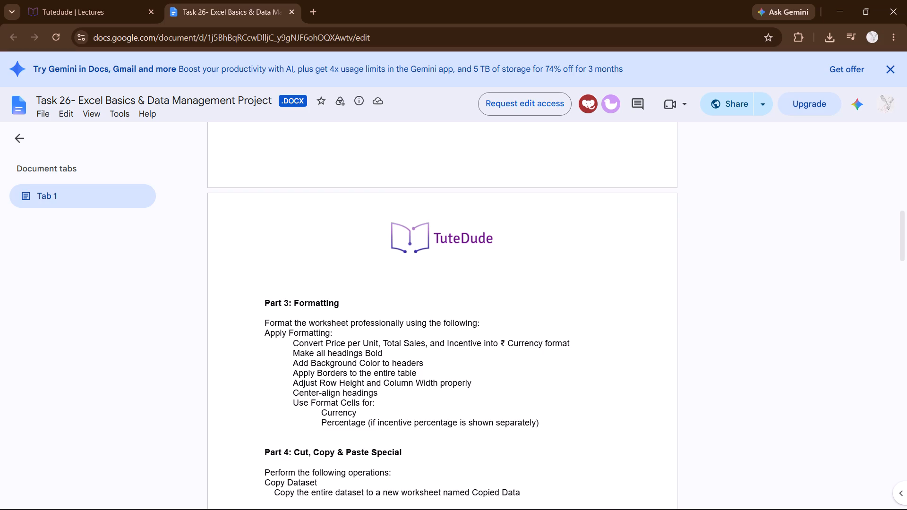
pyautogui.click(579, 503)
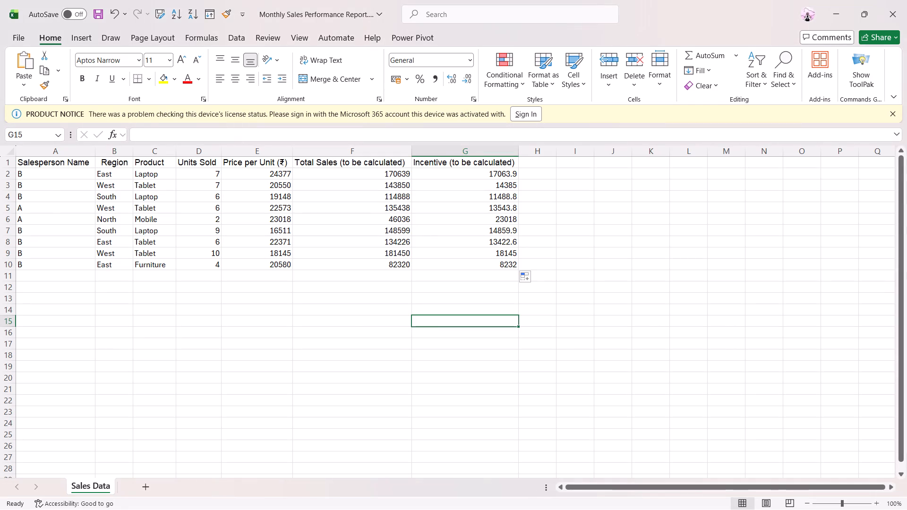
pyautogui.moveTo(267, 175); pyautogui.dragTo(445, 189)
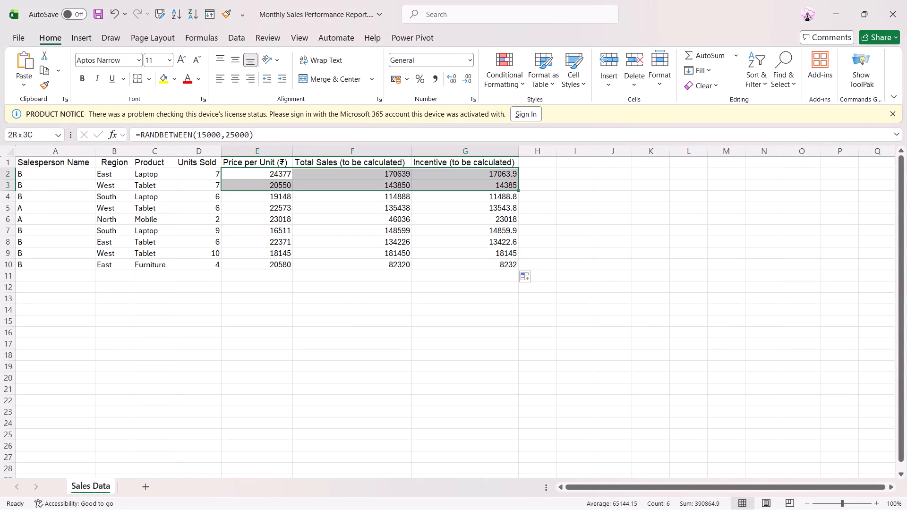
pyautogui.moveTo(445, 189); pyautogui.dragTo(492, 269)
pyautogui.rightClick(481, 246)
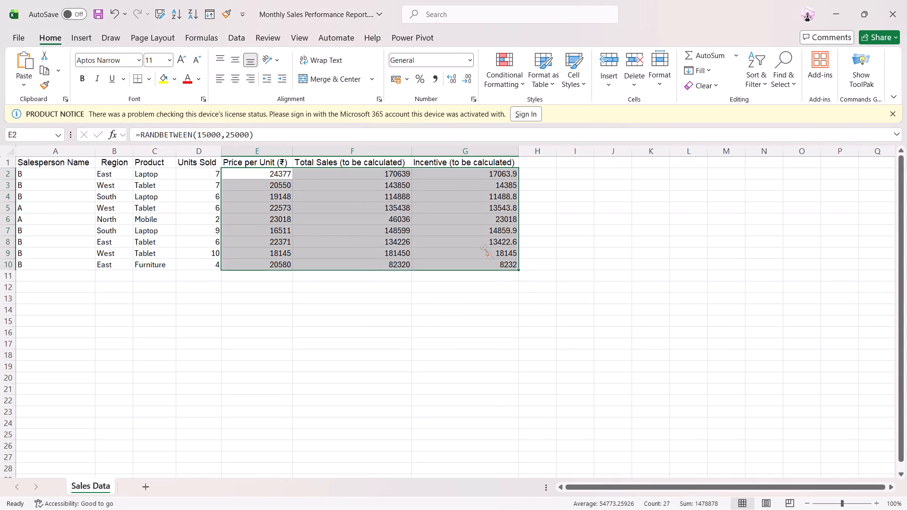
pyautogui.click(553, 411)
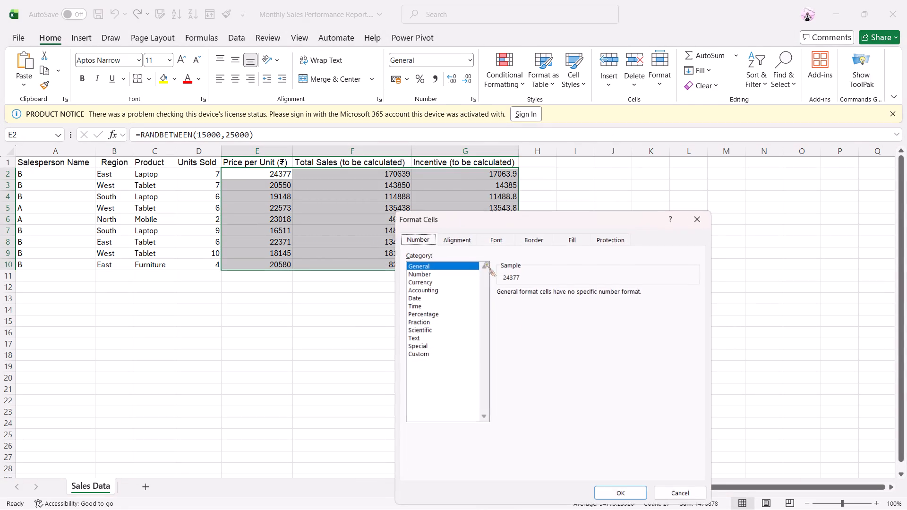
pyautogui.click(441, 283)
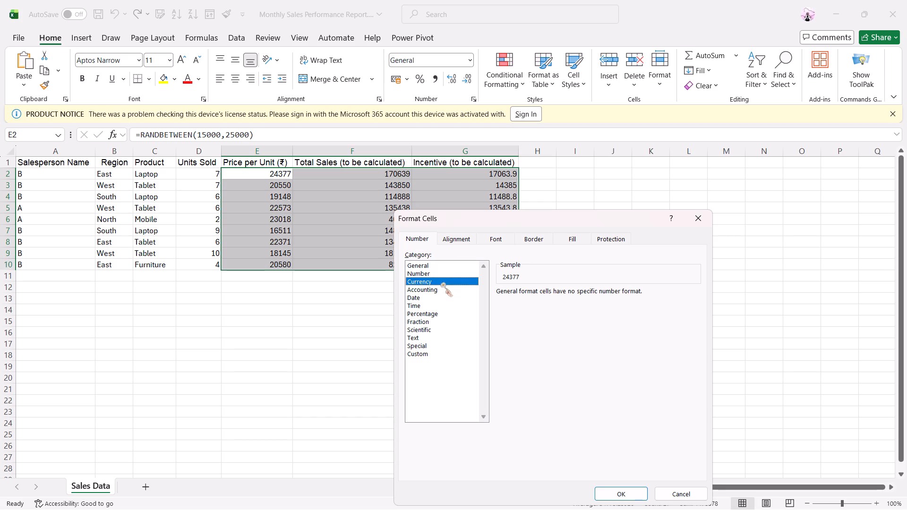
pyautogui.doubleClick(580, 296)
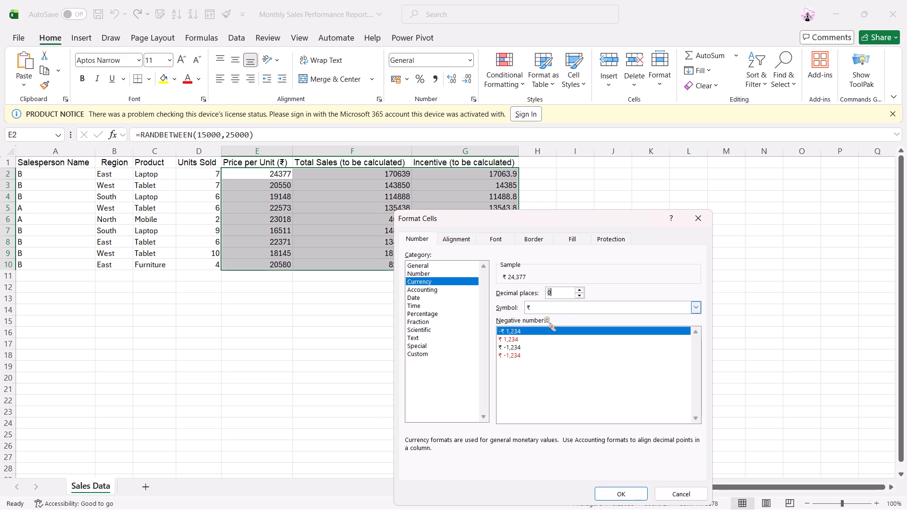
pyautogui.click(633, 494)
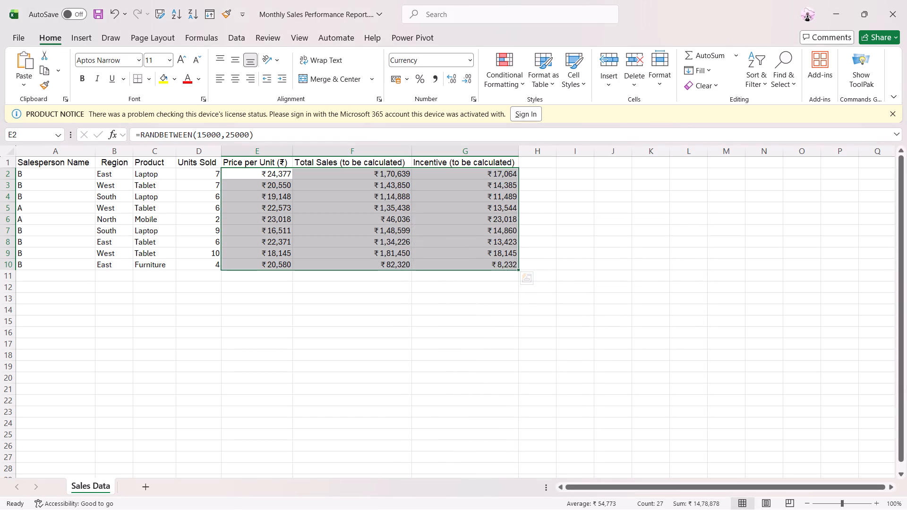
pyautogui.click(419, 311)
# Check the Part 3 requirements in the Chrome task document, and give the workbook's headings A1:G1 a dark blue font and light blue fill.
pyautogui.click(554, 500)
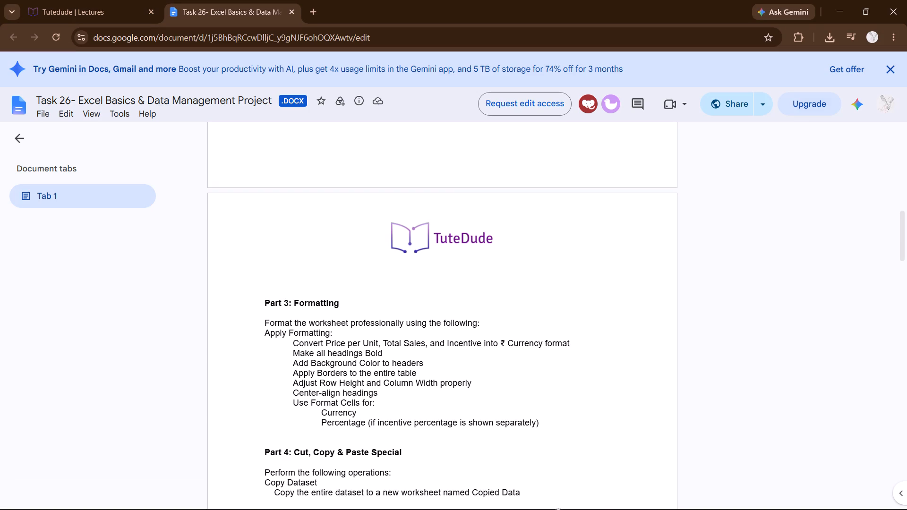
pyautogui.click(585, 507)
pyautogui.moveTo(84, 157); pyautogui.dragTo(89, 159)
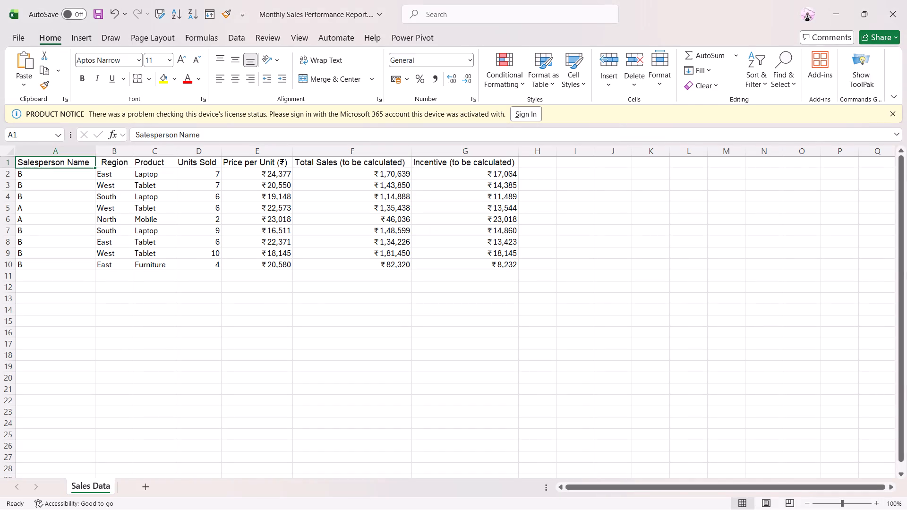
pyautogui.moveTo(89, 159); pyautogui.dragTo(462, 159)
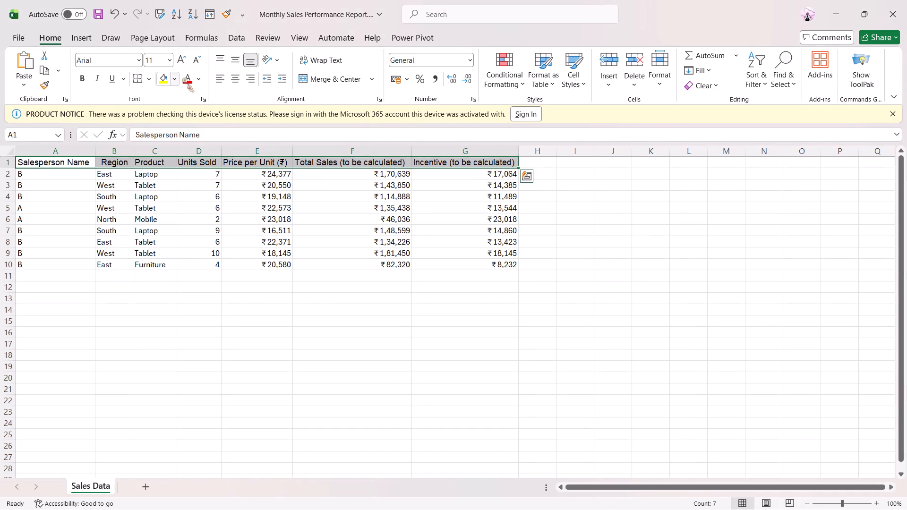
pyautogui.click(196, 78)
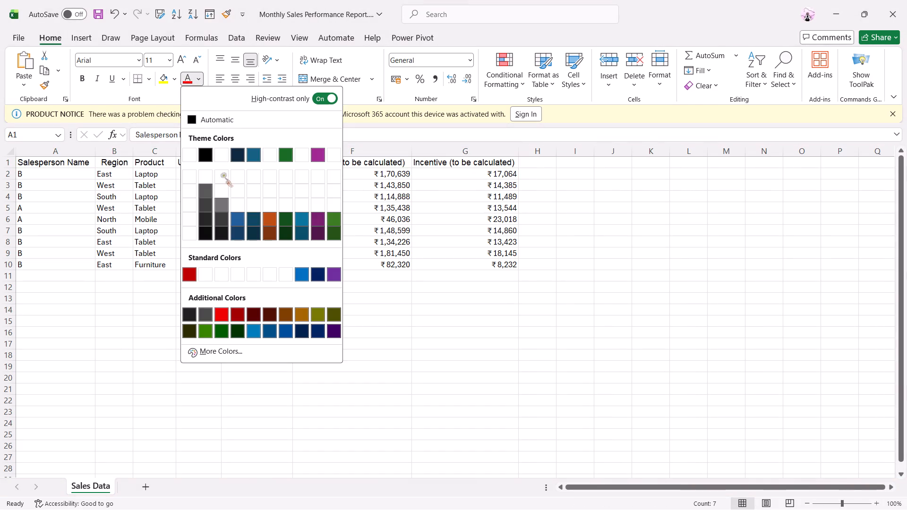
pyautogui.click(238, 159)
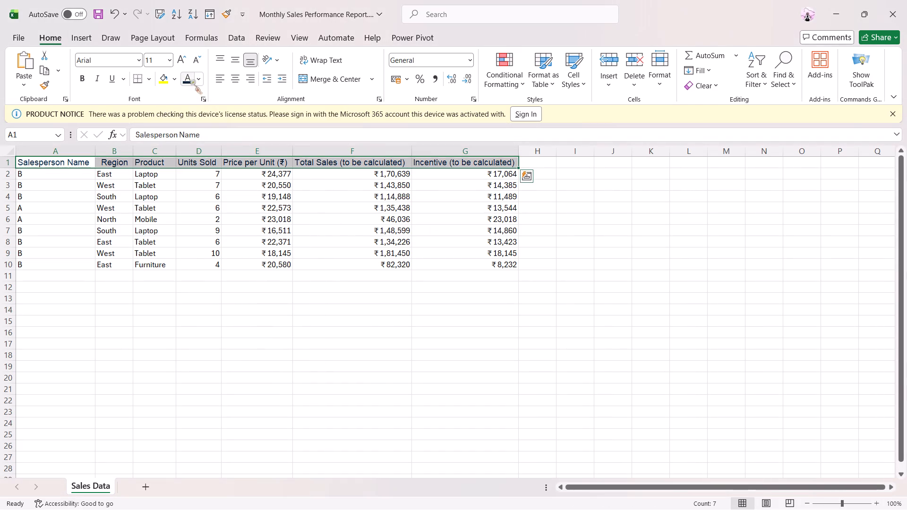
pyautogui.click(176, 82)
pyautogui.click(230, 170)
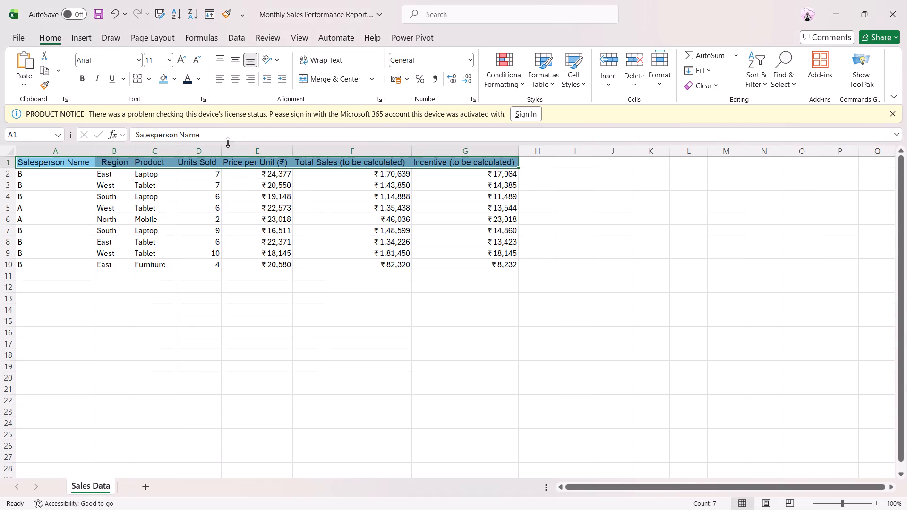
pyautogui.click(284, 384)
# Recheck the formatting list in the Chrome task document, and apply All Borders to the workbook's whole table, A1:G10.
pyautogui.click(553, 504)
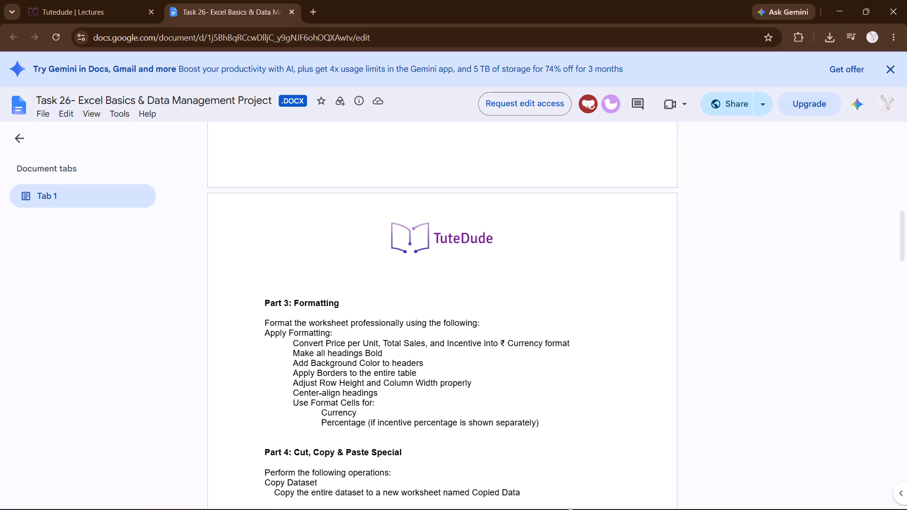
pyautogui.click(573, 503)
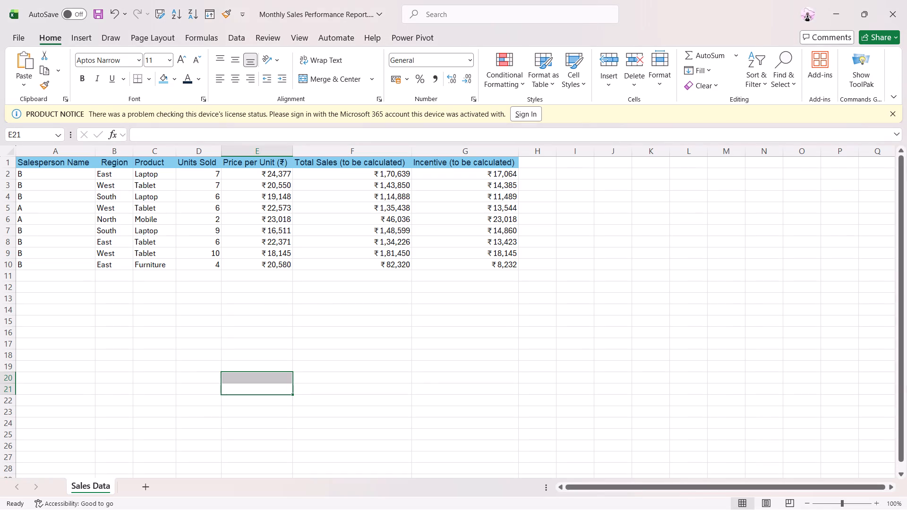
pyautogui.moveTo(86, 162); pyautogui.dragTo(454, 265)
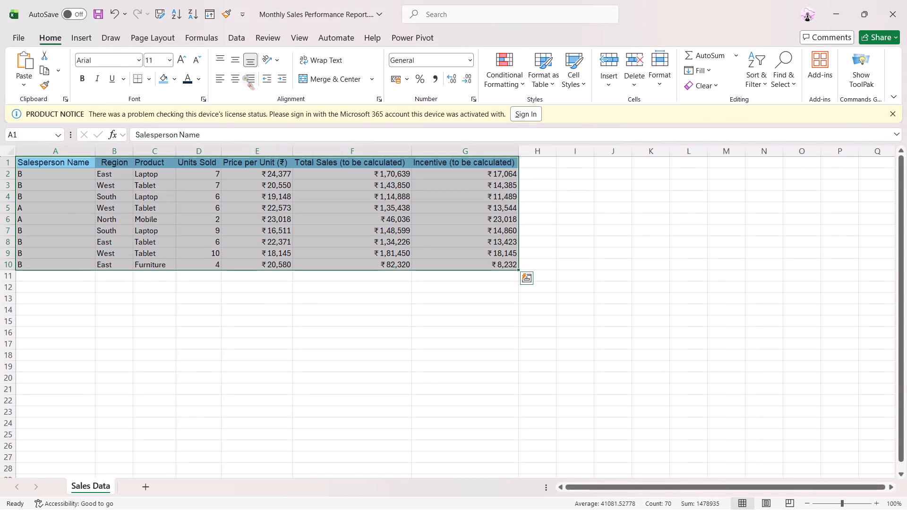
pyautogui.click(55, 41)
pyautogui.click(78, 38)
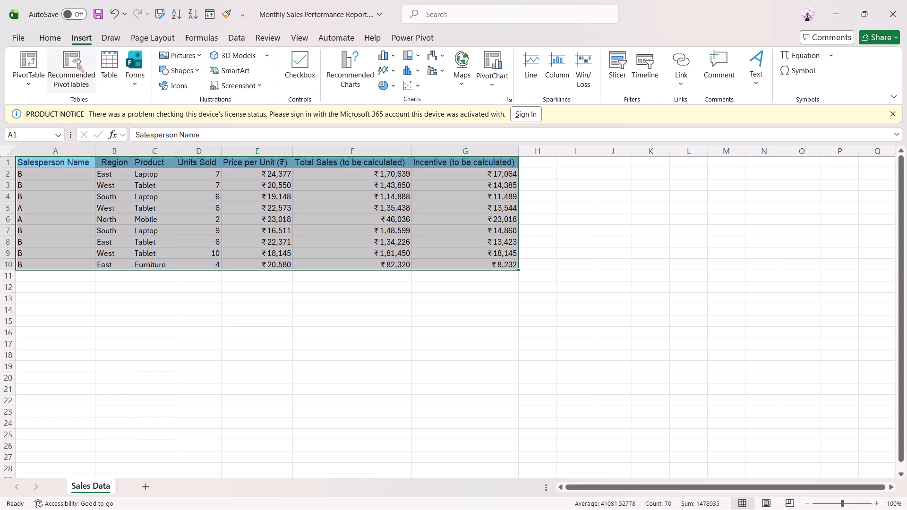
pyautogui.click(42, 29)
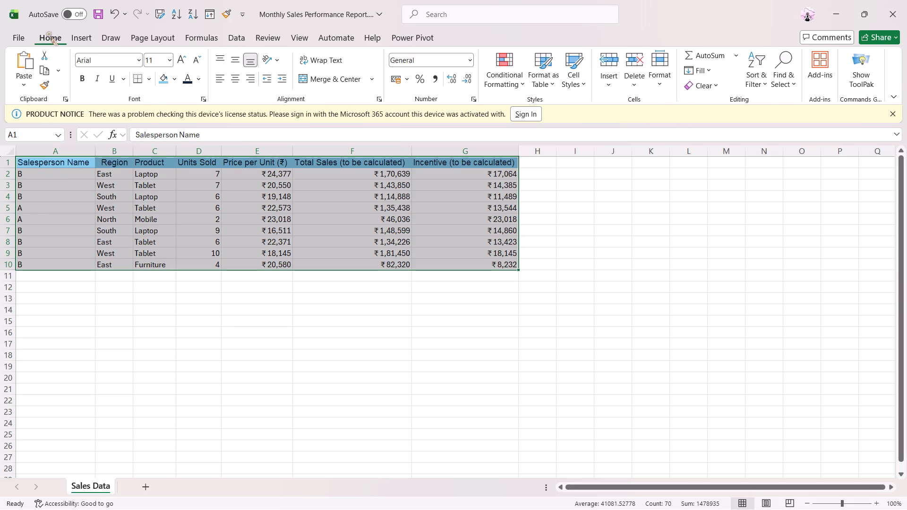
pyautogui.click(150, 80)
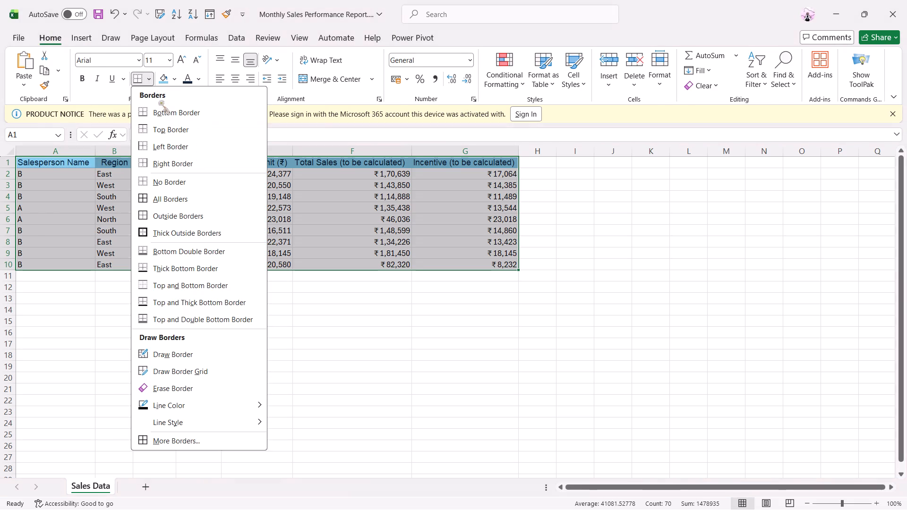
pyautogui.click(194, 201)
pyautogui.click(231, 301)
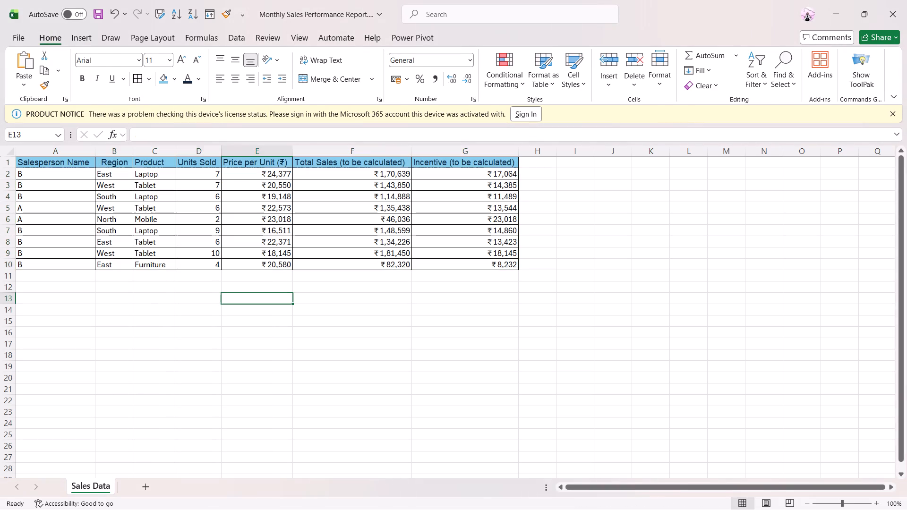
# Consult the Chrome task document's formatting list, and AutoFit the widths of the workbook's columns A through G to their contents.
pyautogui.click(559, 499)
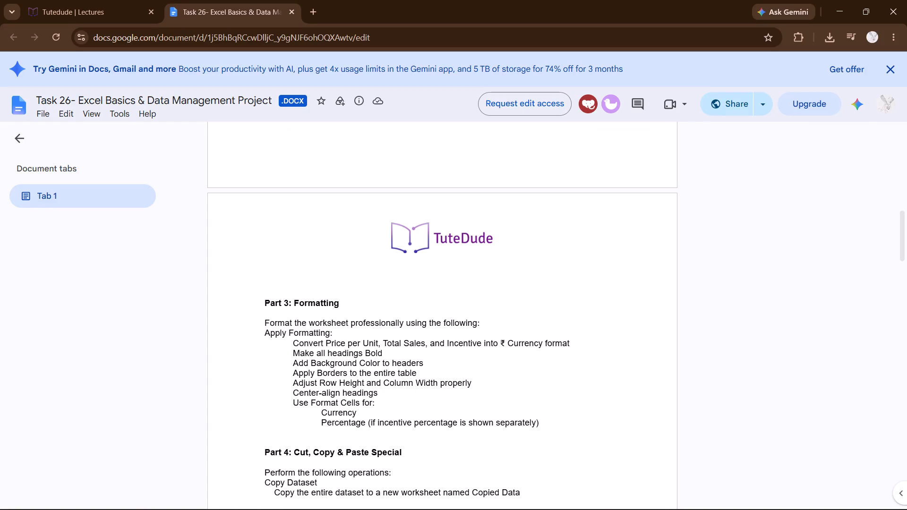
pyautogui.click(588, 508)
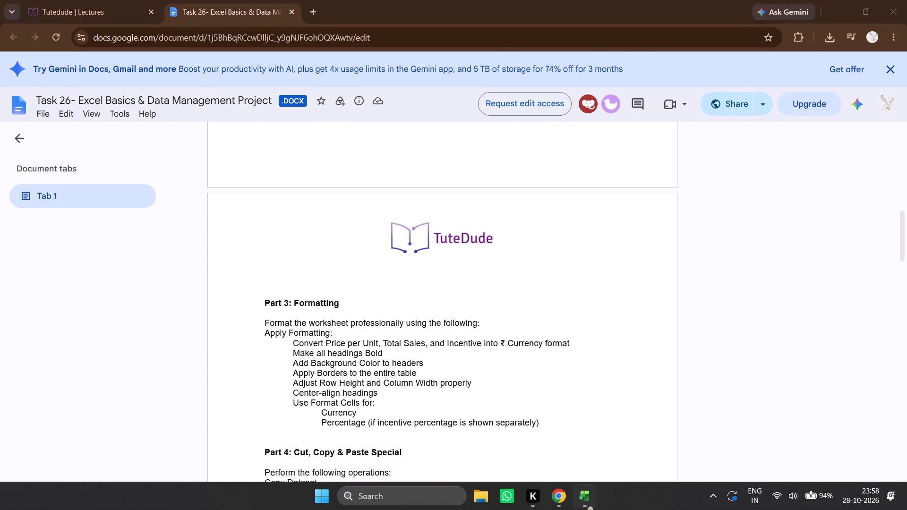
pyautogui.doubleClick(98, 148)
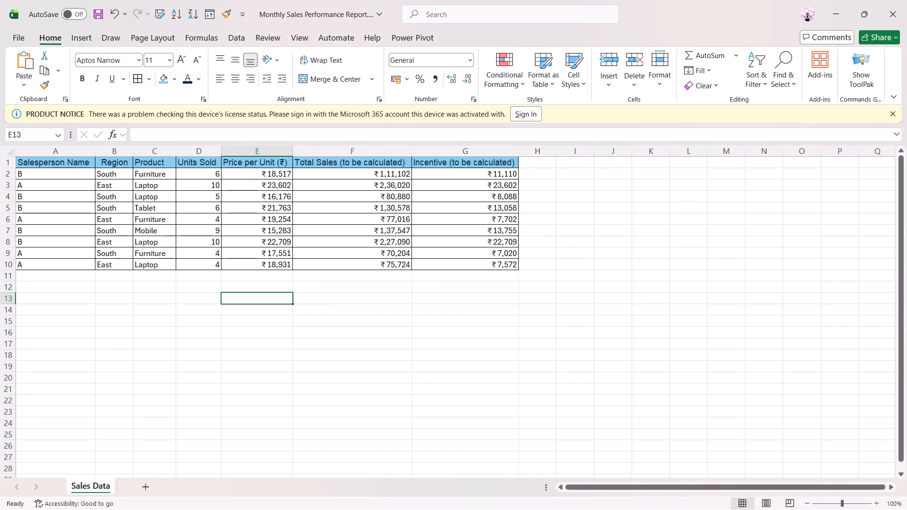
pyautogui.doubleClick(132, 155)
pyautogui.click(175, 157)
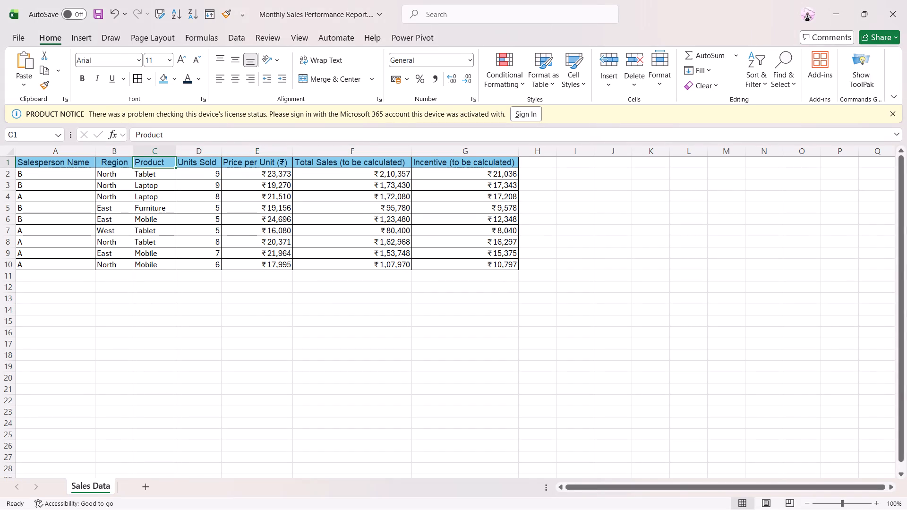
pyautogui.doubleClick(176, 154)
pyautogui.click(215, 154)
pyautogui.moveTo(215, 154); pyautogui.dragTo(221, 154)
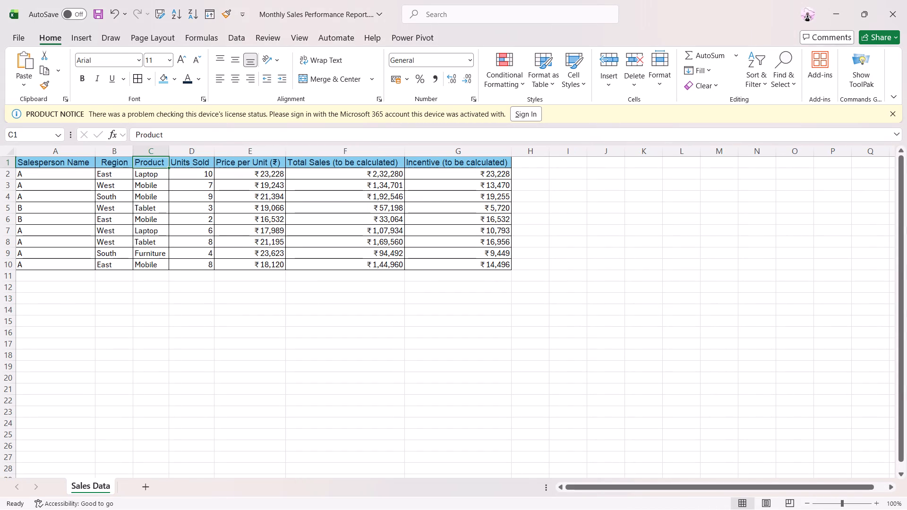
pyautogui.doubleClick(283, 154)
pyautogui.doubleClick(403, 154)
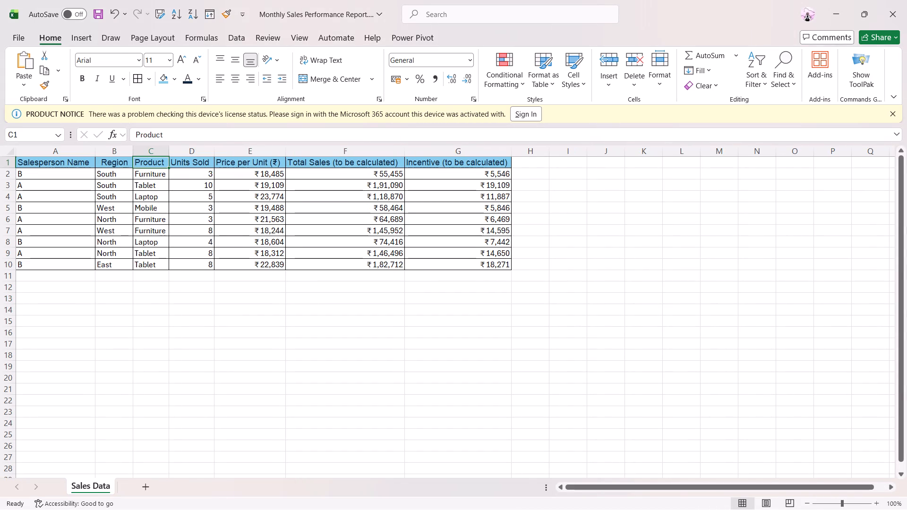
pyautogui.doubleClick(510, 154)
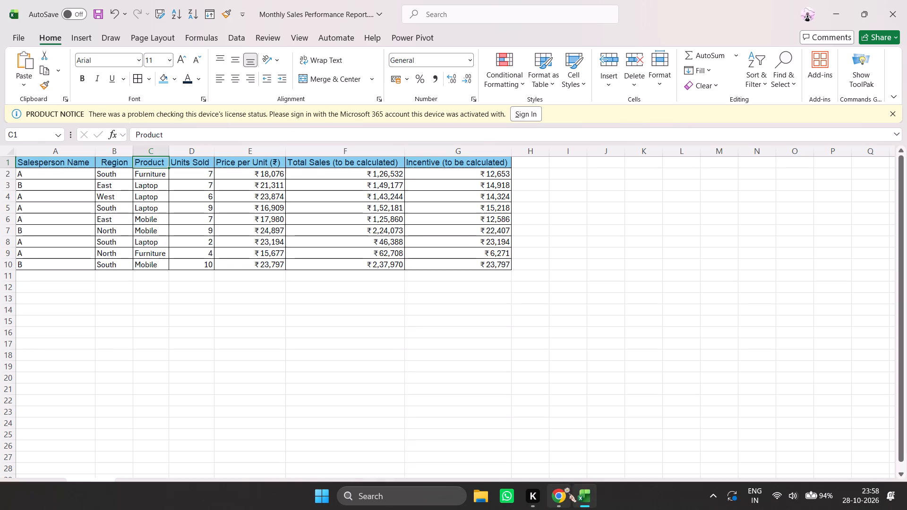
# Check the heading alignment requirement in the Chrome task document, and center the workbook's headings A1:G1 horizontally and vertically.
pyautogui.click(562, 491)
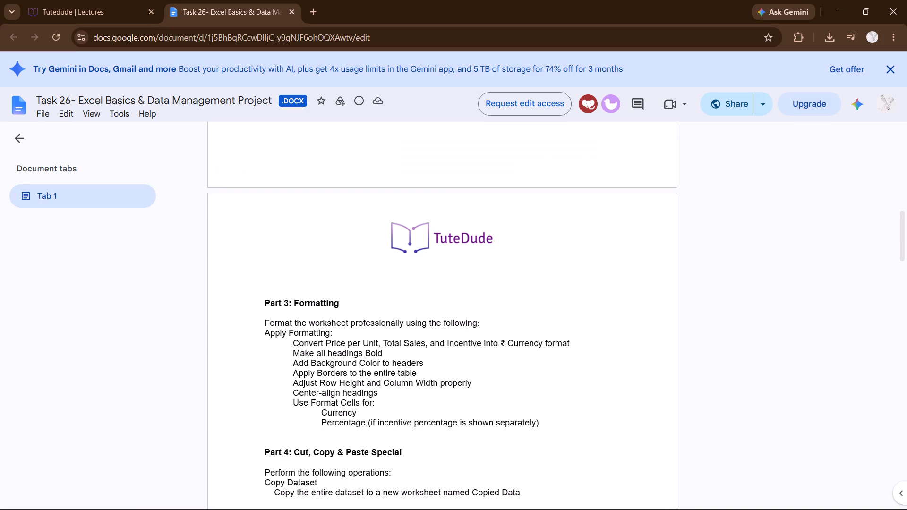
pyautogui.click(583, 505)
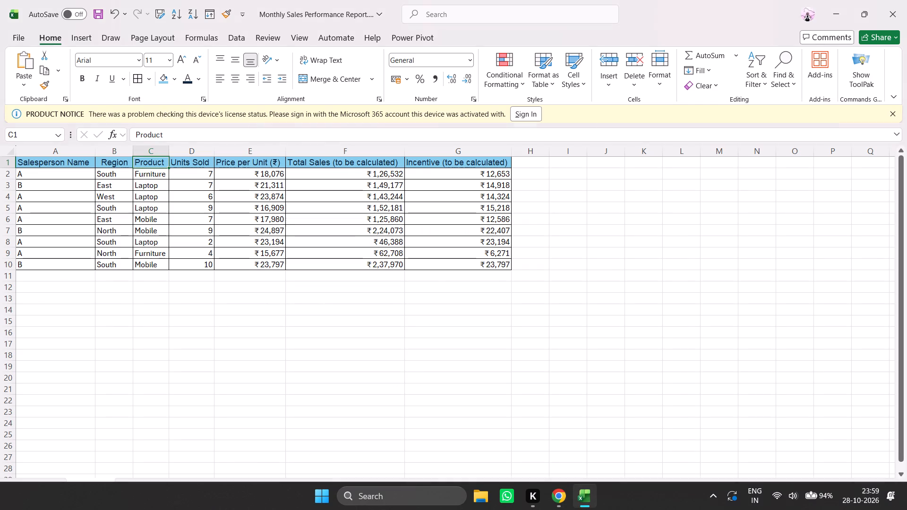
pyautogui.moveTo(87, 164); pyautogui.dragTo(478, 165)
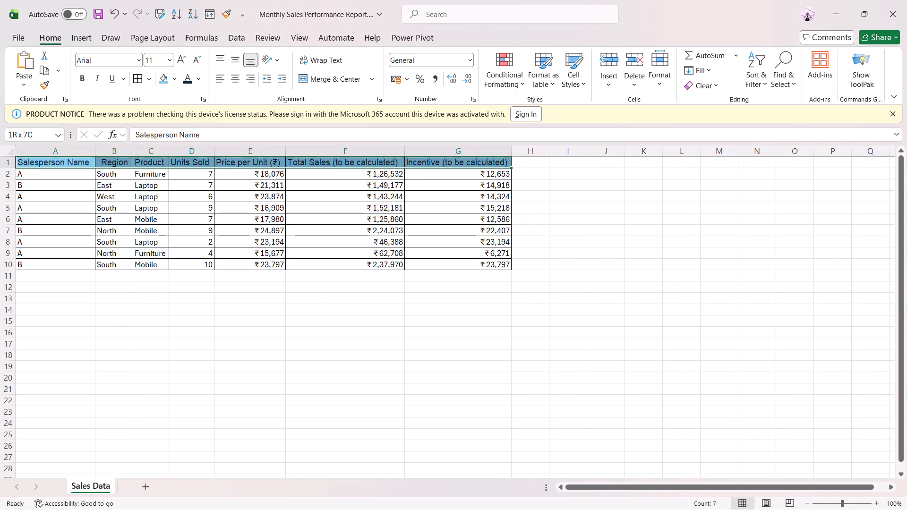
pyautogui.moveTo(478, 165); pyautogui.dragTo(481, 161)
pyautogui.click(237, 81)
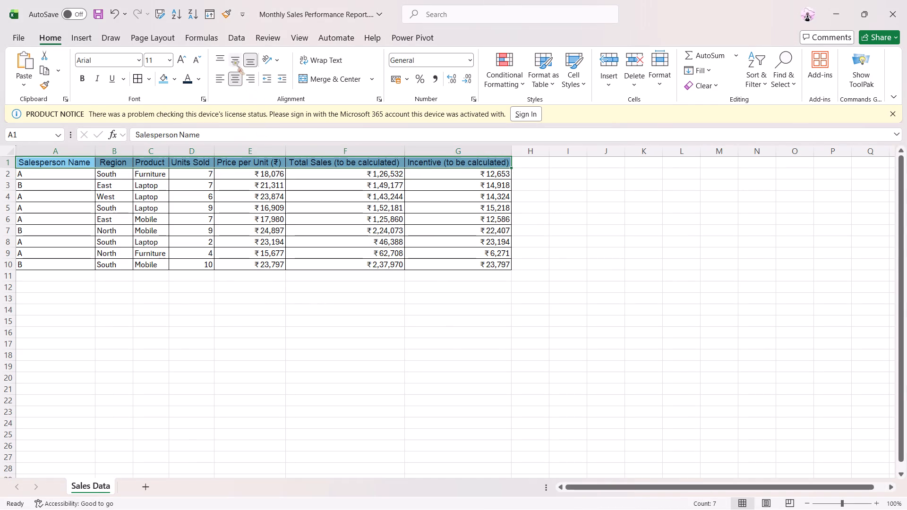
pyautogui.click(233, 61)
pyautogui.click(215, 308)
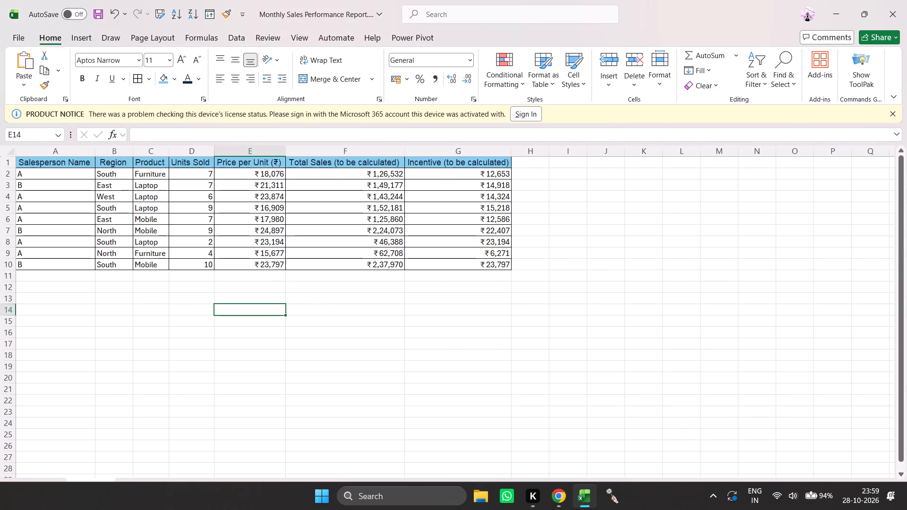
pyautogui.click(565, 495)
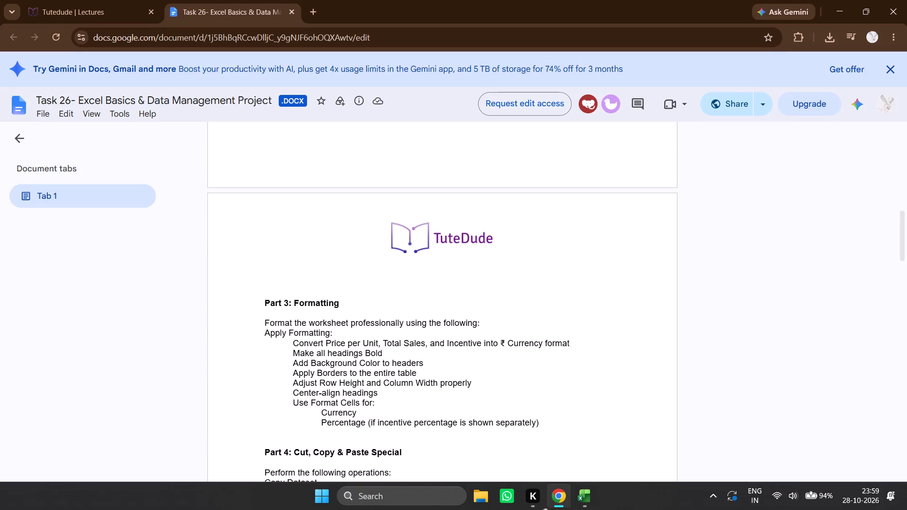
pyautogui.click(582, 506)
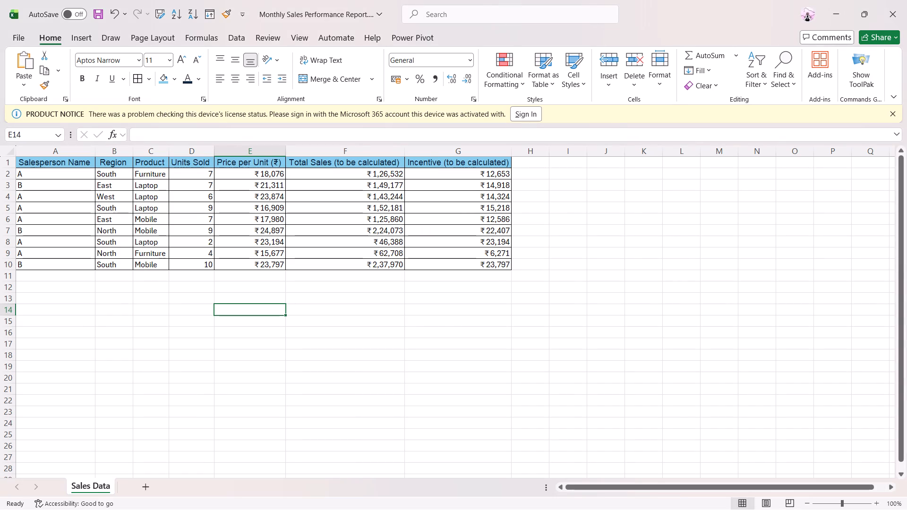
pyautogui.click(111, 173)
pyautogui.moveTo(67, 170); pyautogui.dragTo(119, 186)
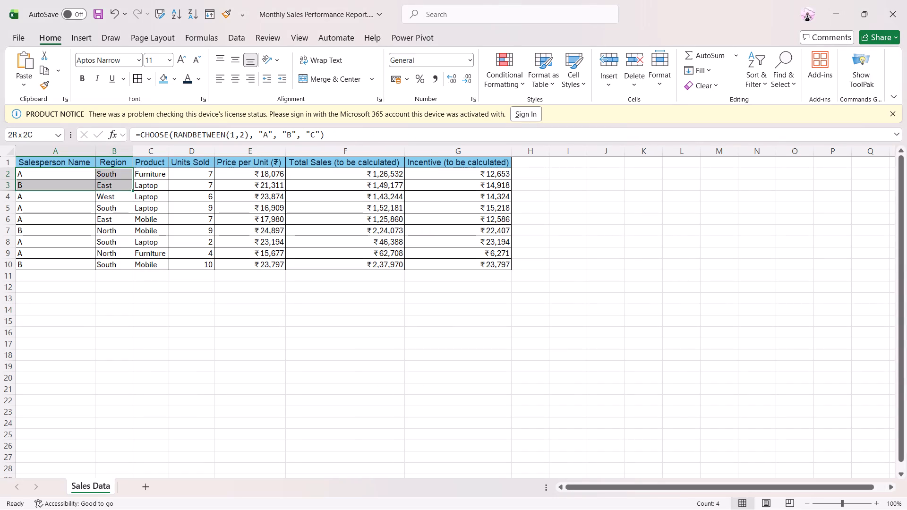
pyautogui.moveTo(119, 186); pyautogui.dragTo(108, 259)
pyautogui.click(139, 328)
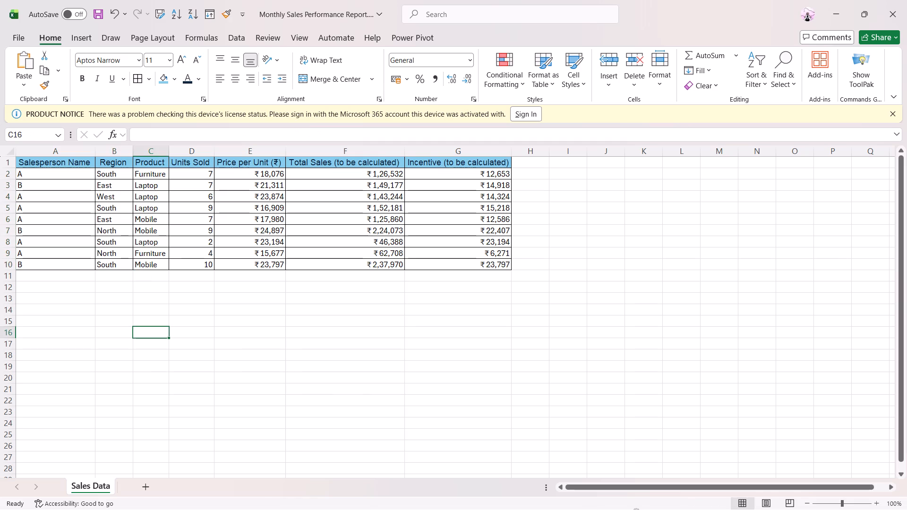
# Check the Part 4 requirements in the Chrome task document, and paste a values-only copy of the workbook's table A1:G10 at A13.
pyautogui.click(563, 501)
pyautogui.scroll(-1, 389, 416)
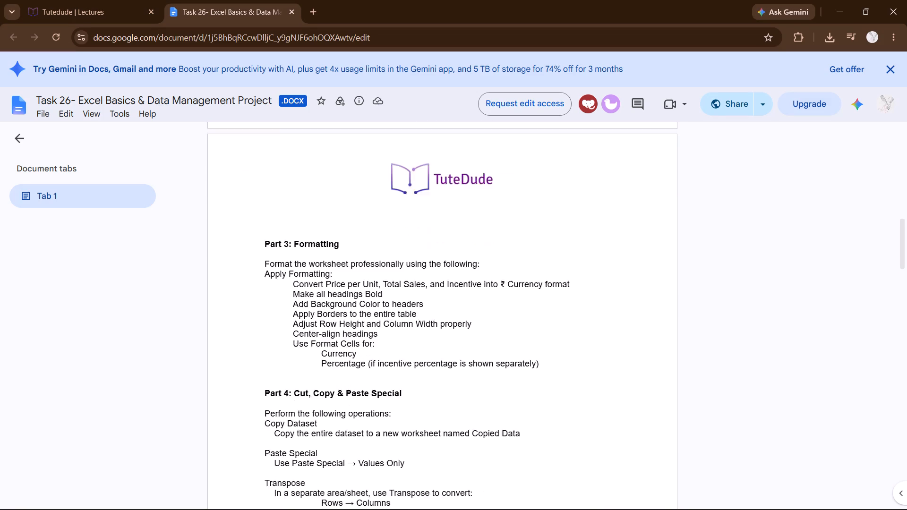
pyautogui.scroll(-1, 389, 416)
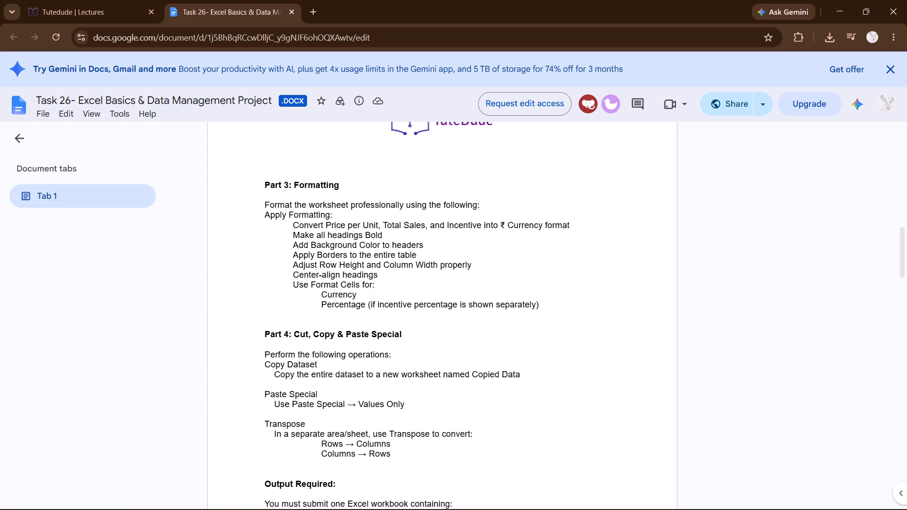
pyautogui.click(590, 504)
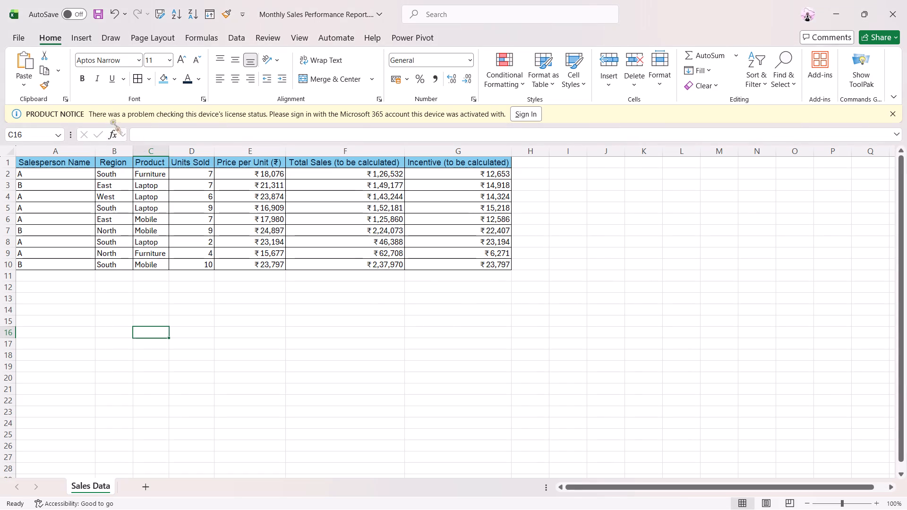
pyautogui.moveTo(73, 163); pyautogui.dragTo(462, 274)
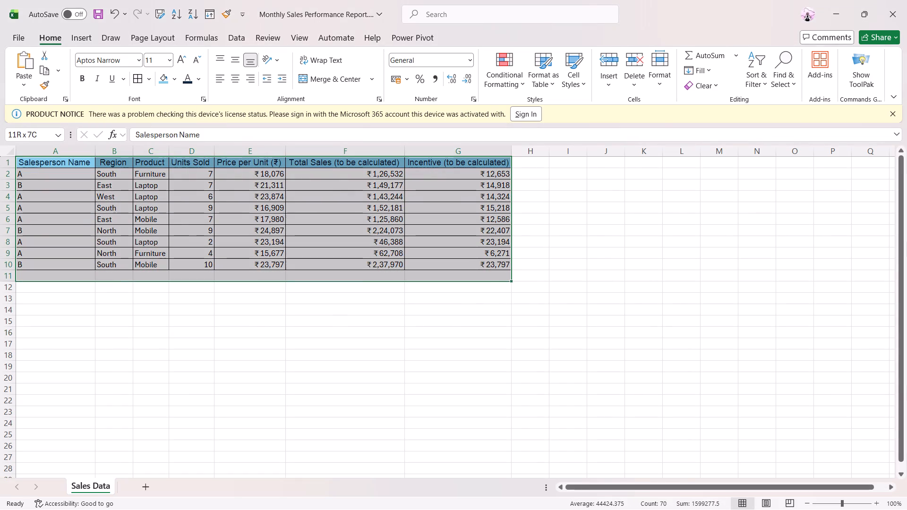
pyautogui.moveTo(462, 274); pyautogui.dragTo(467, 263)
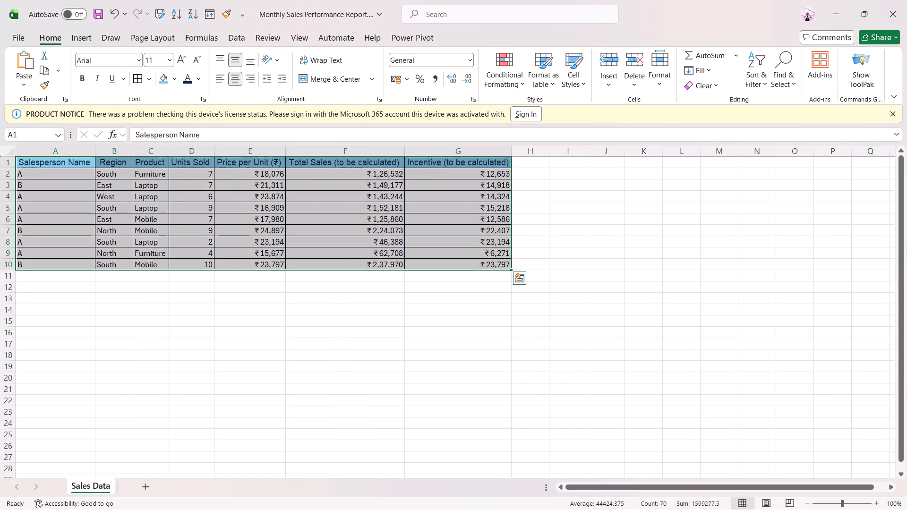
pyautogui.hotkey('ctrl', 'c')
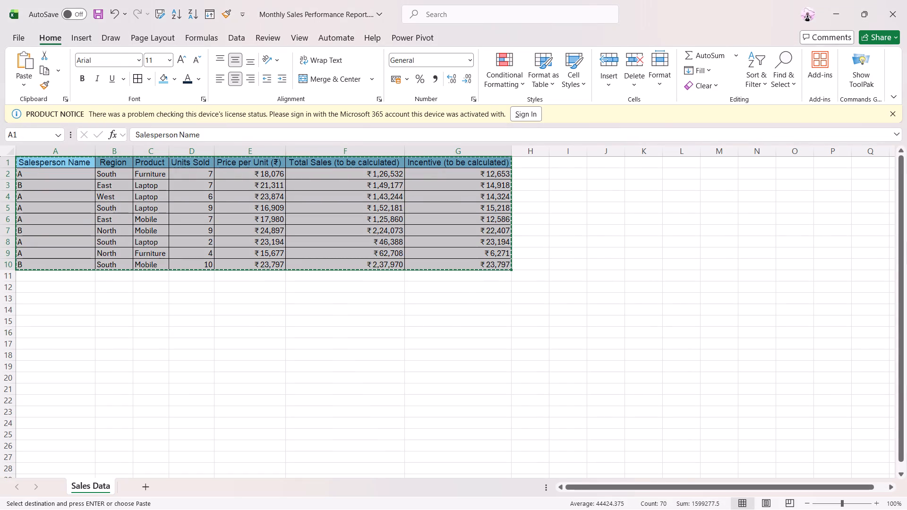
pyautogui.click(68, 300)
pyautogui.rightClick(68, 300)
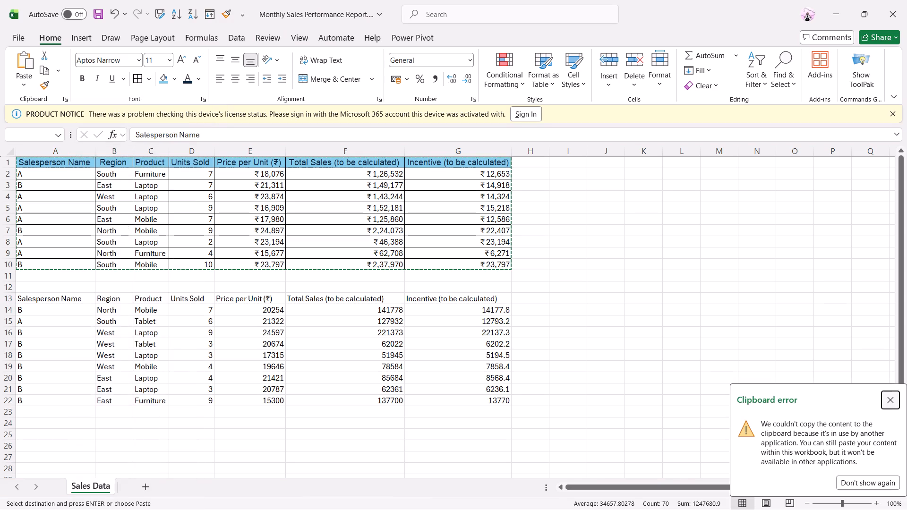
pyautogui.rightClick(74, 297)
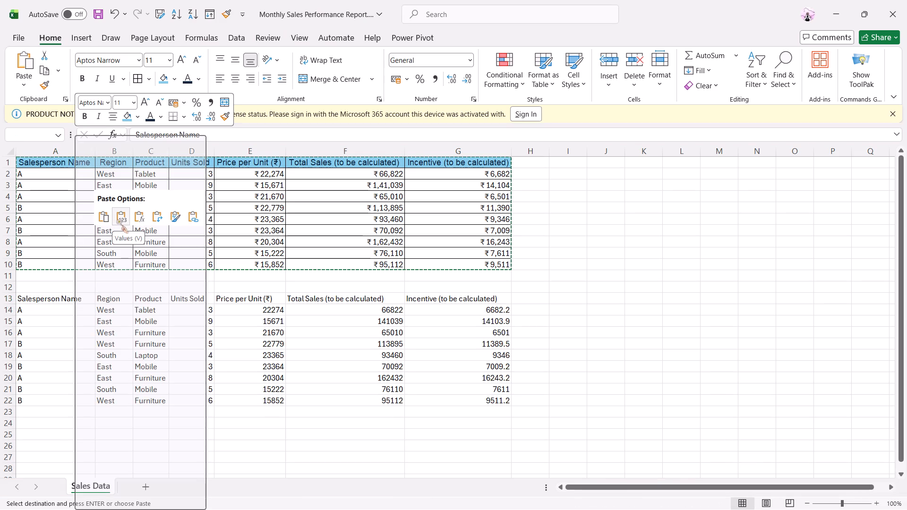
pyautogui.click(117, 220)
pyautogui.click(140, 448)
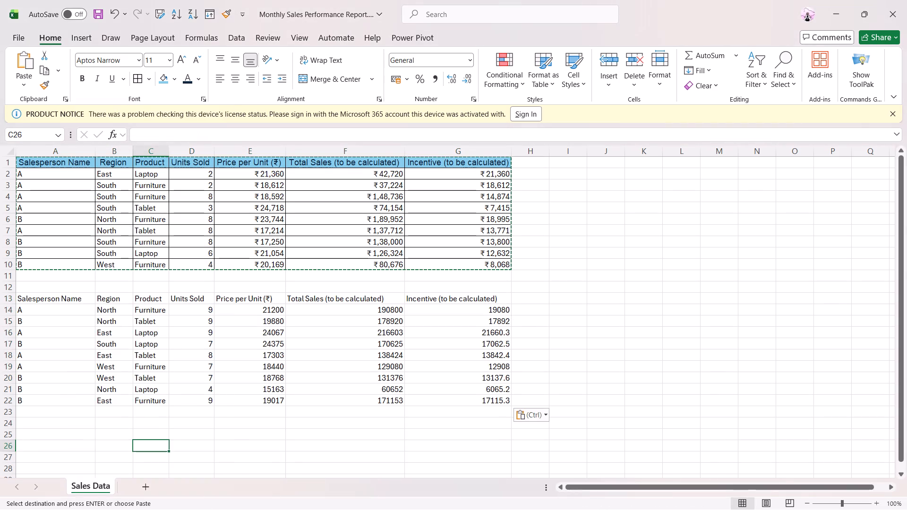
# Apply All Borders to the values-only table A13:G22 and fill its headings A13:G13 light blue.
pyautogui.click(161, 334)
pyautogui.click(181, 317)
pyautogui.moveTo(71, 297); pyautogui.dragTo(474, 402)
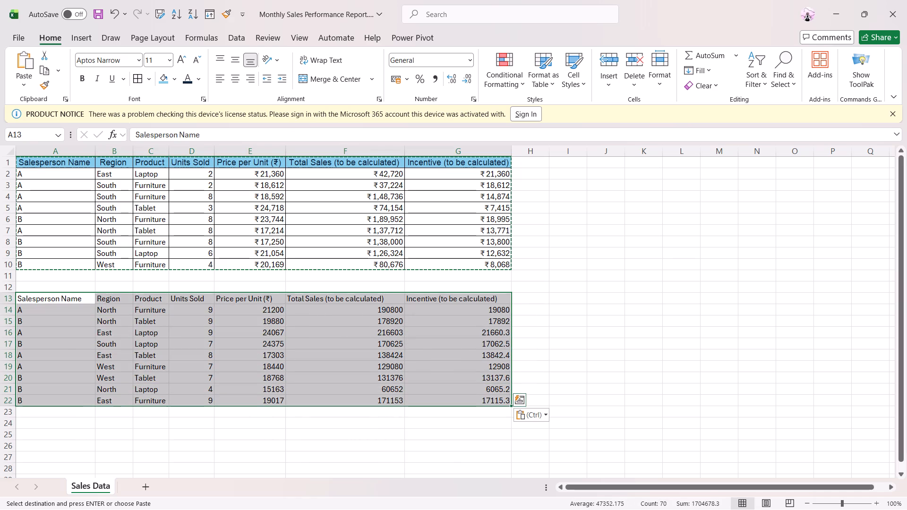
pyautogui.click(132, 83)
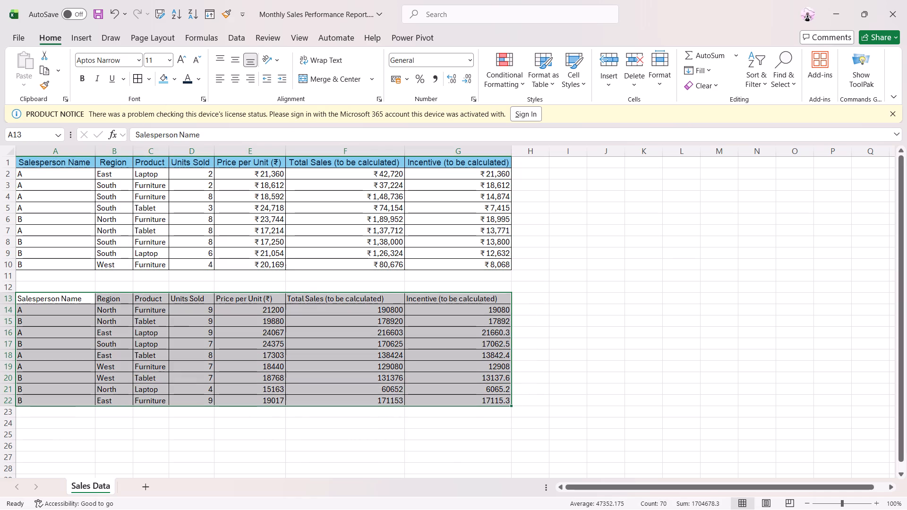
pyautogui.moveTo(51, 296); pyautogui.dragTo(451, 303)
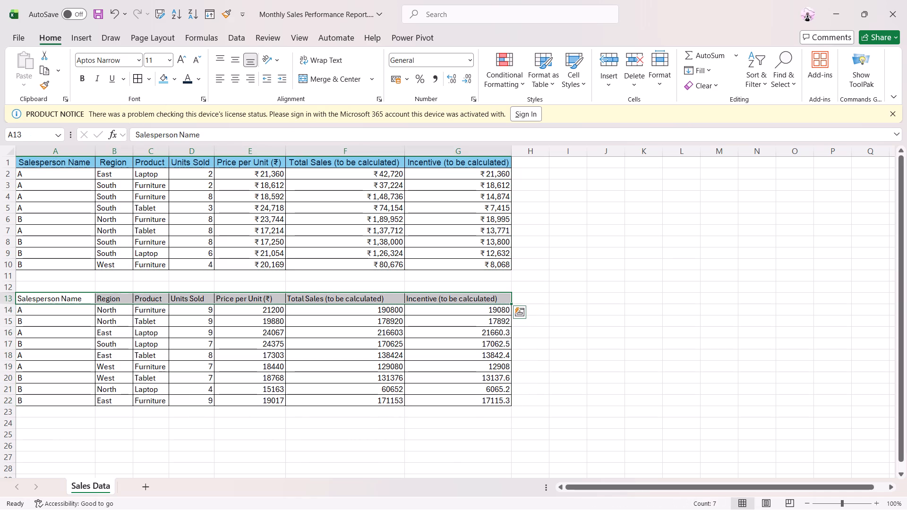
pyautogui.click(166, 83)
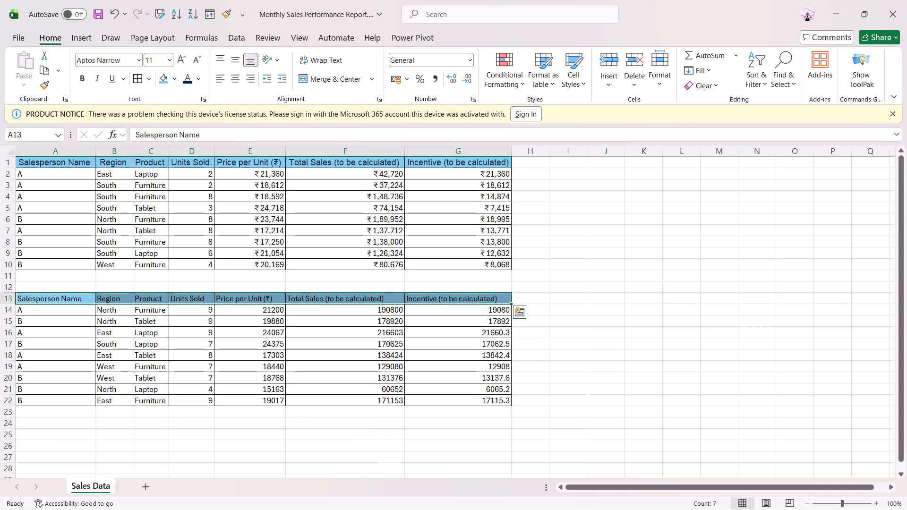
# Merge and center A12:G12 above the values-only table and enter the title "Fixed Data".
pyautogui.moveTo(62, 284); pyautogui.dragTo(429, 282)
pyautogui.click(345, 78)
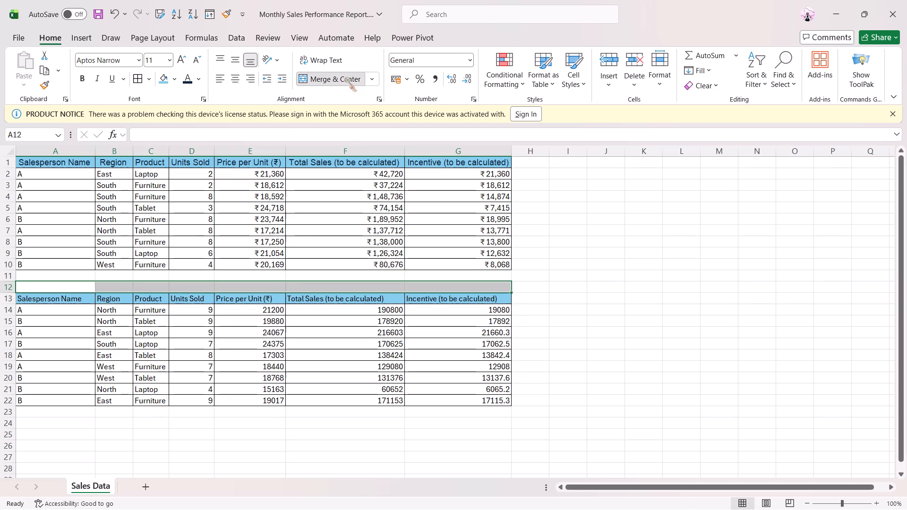
pyautogui.doubleClick(277, 288)
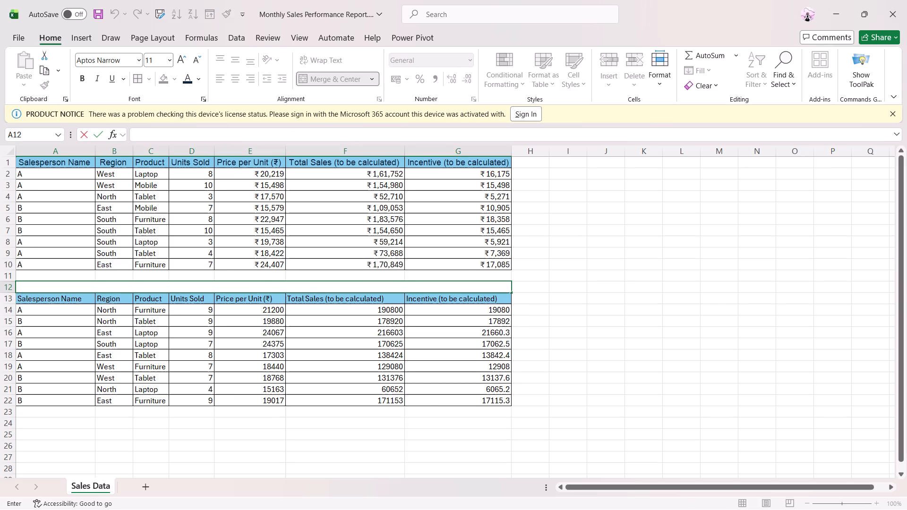
pyautogui.press('f')
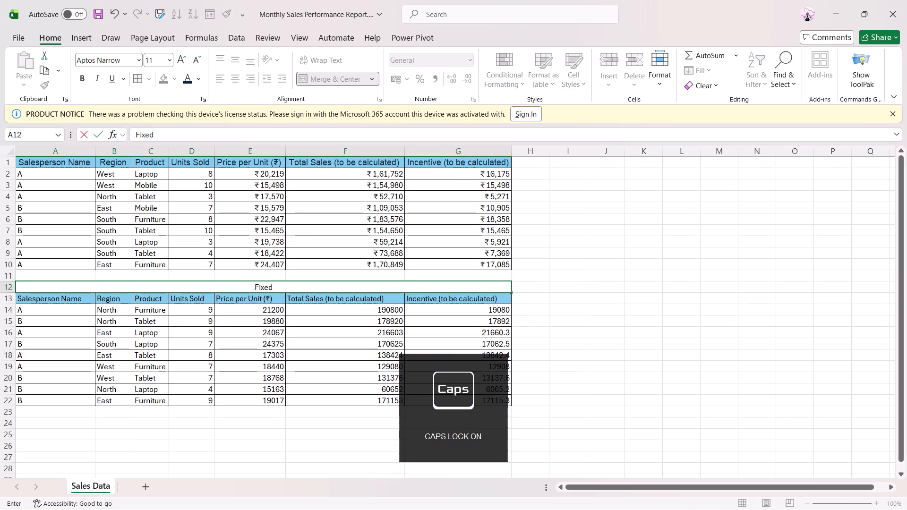
pyautogui.press('d')
pyautogui.press('Return')
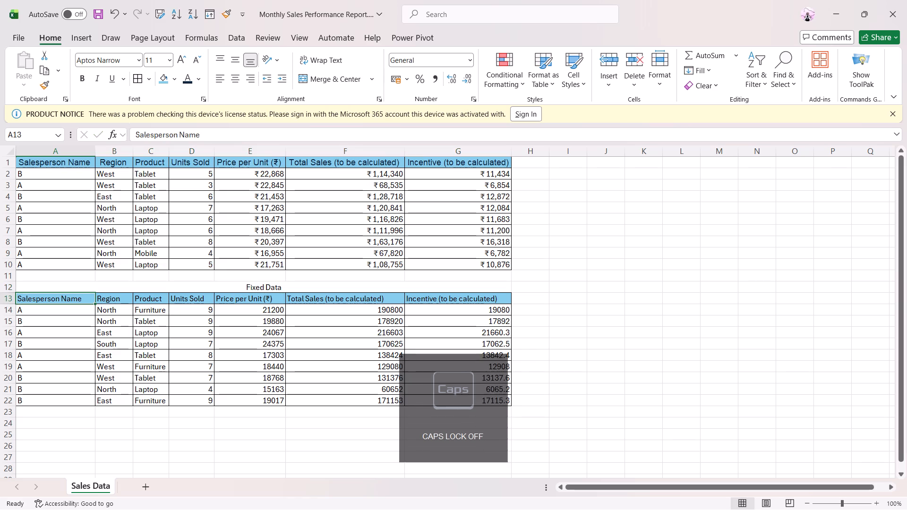
# Insert a new row above the original table's headings and merge and center A1:G1.
pyautogui.click(8, 158)
pyautogui.rightClick(3, 163)
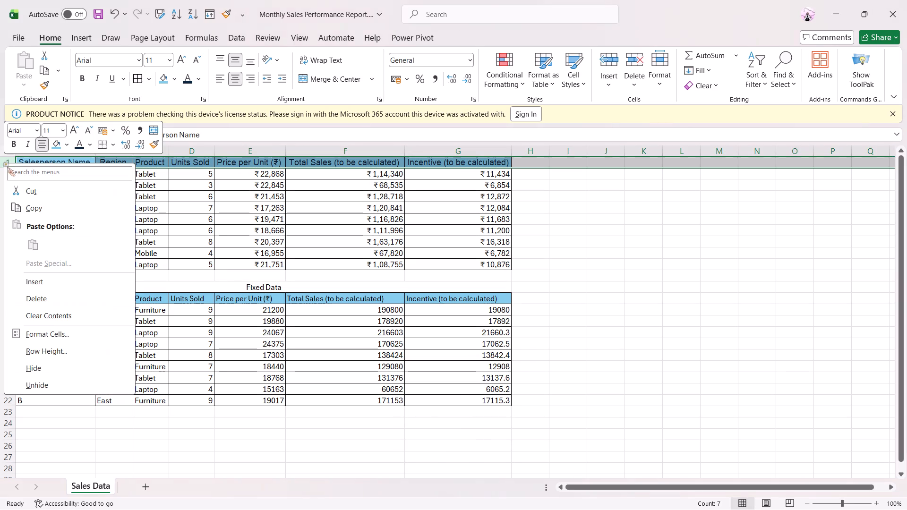
pyautogui.click(61, 289)
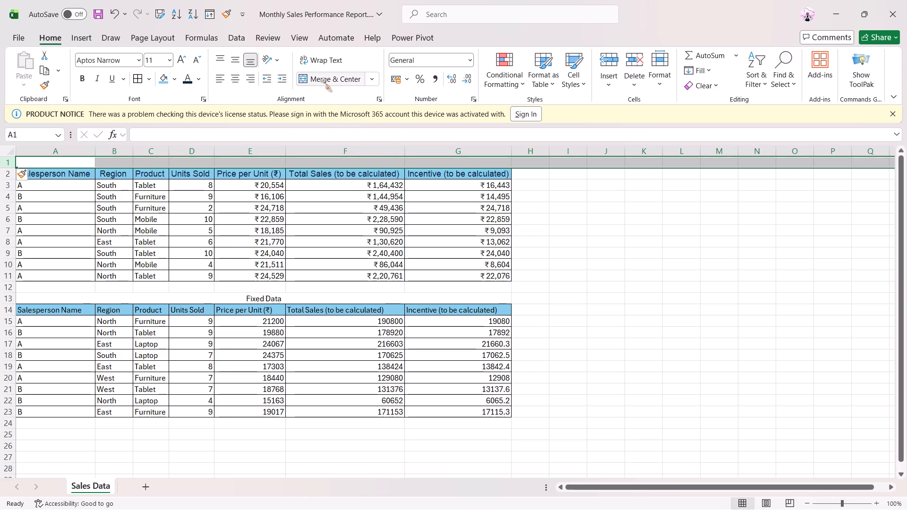
pyautogui.moveTo(54, 161); pyautogui.dragTo(459, 164)
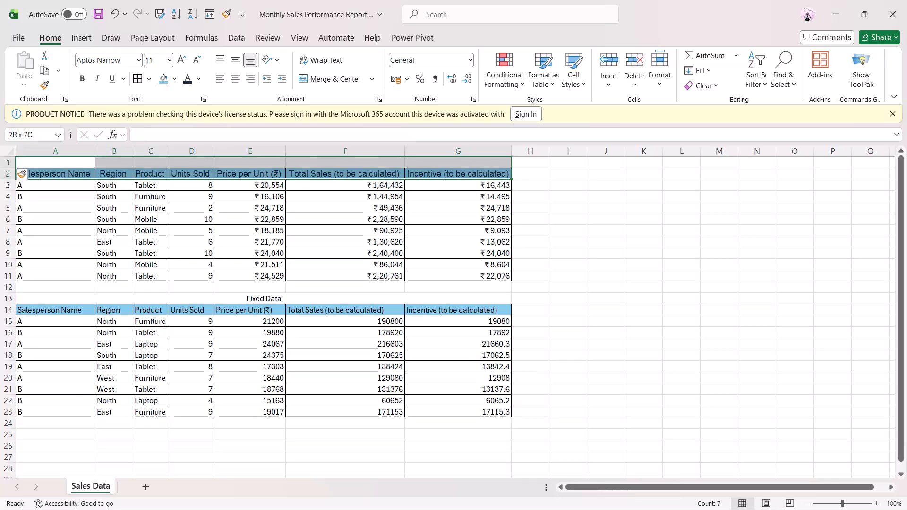
pyautogui.moveTo(459, 164); pyautogui.dragTo(459, 163)
pyautogui.click(345, 82)
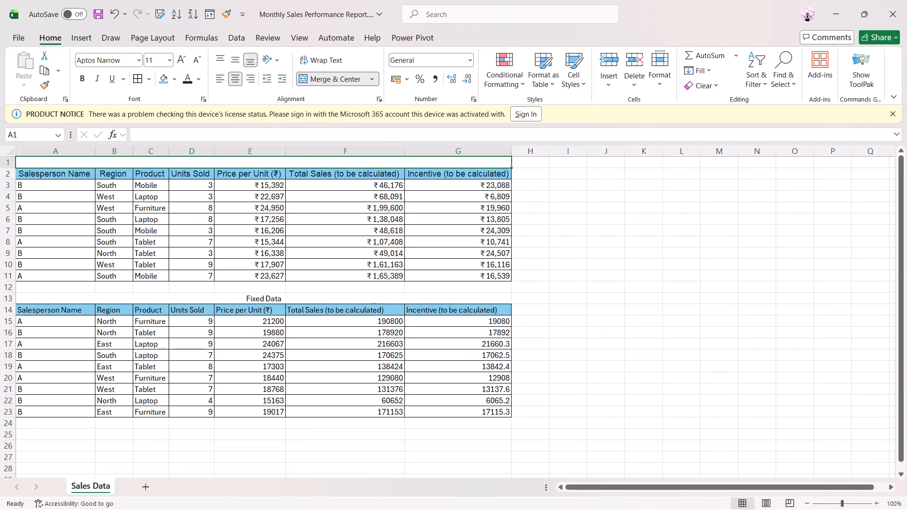
# Enter the title "Random Data" in the merged row above the original table.
pyautogui.doubleClick(279, 162)
pyautogui.click(279, 161)
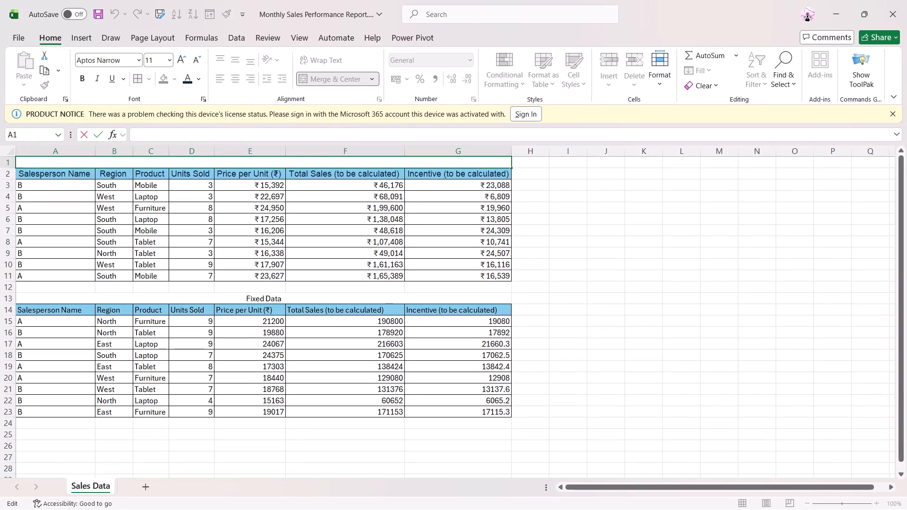
pyautogui.click(248, 166)
pyautogui.doubleClick(246, 163)
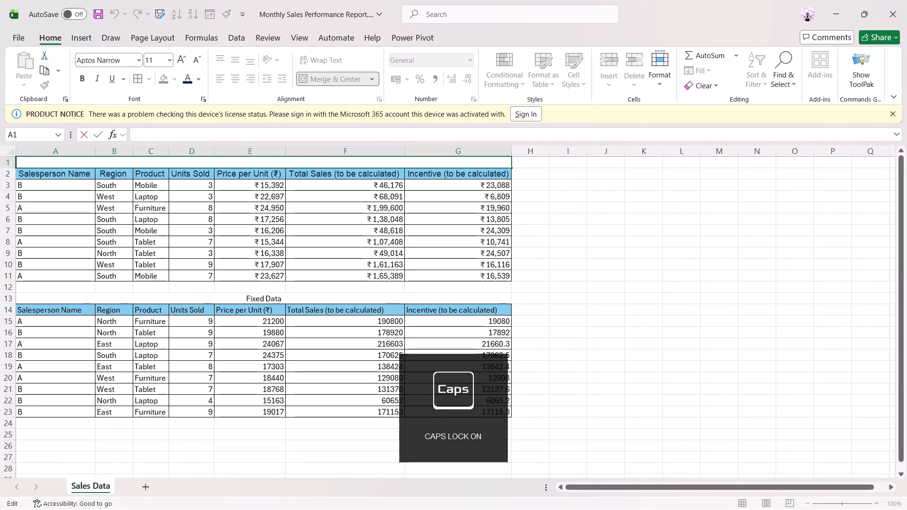
pyautogui.press('r')
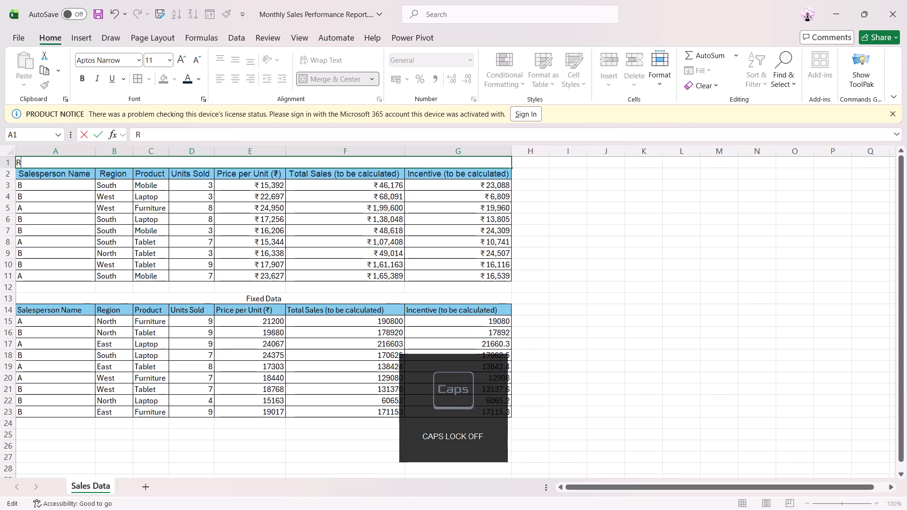
pyautogui.write('an')
pyautogui.write('dom')
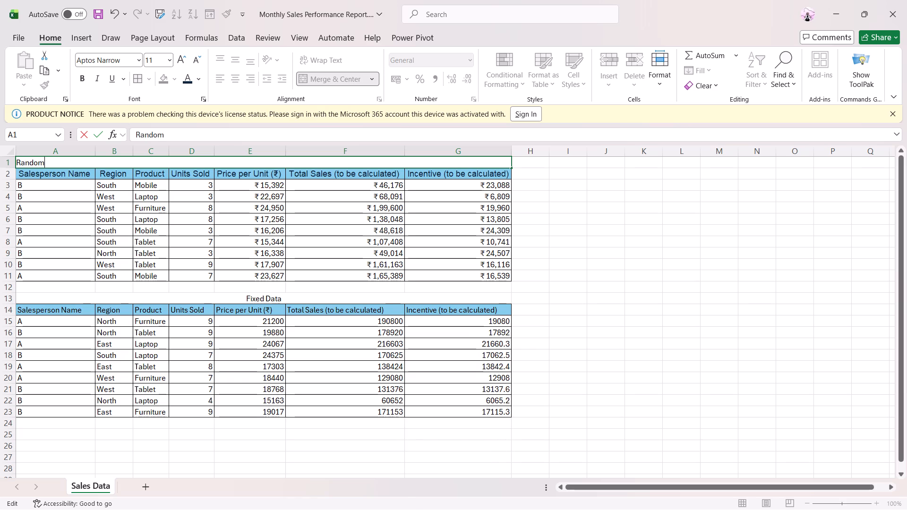
pyautogui.press('space')
pyautogui.press('f')
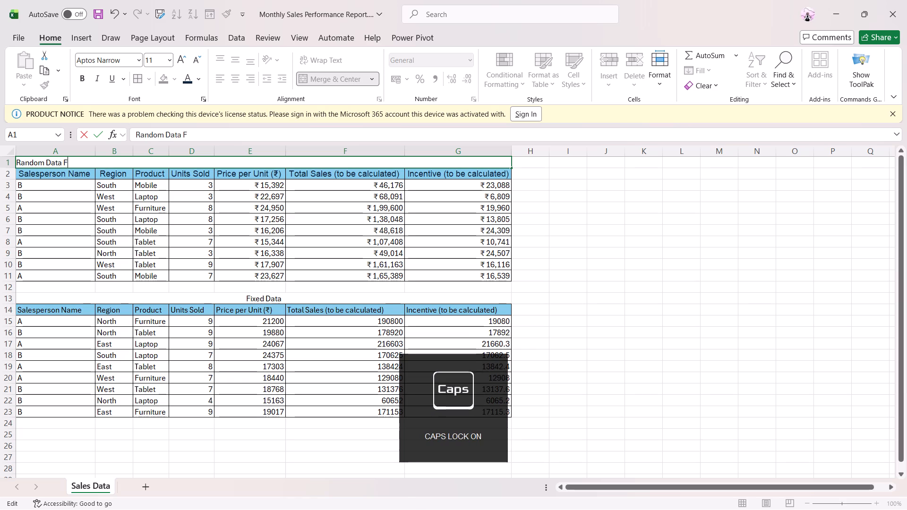
pyautogui.press('BackSpace')
pyautogui.press('BackSpace')
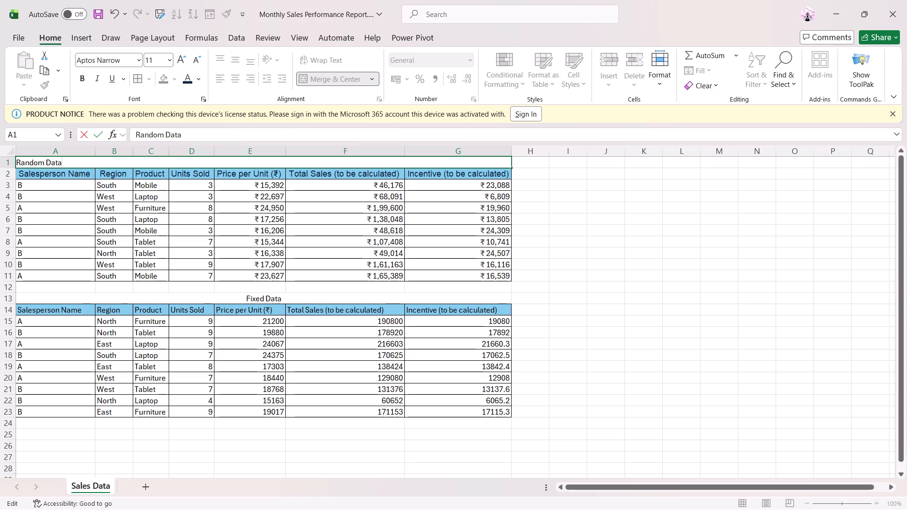
pyautogui.click(96, 299)
pyautogui.click(71, 164)
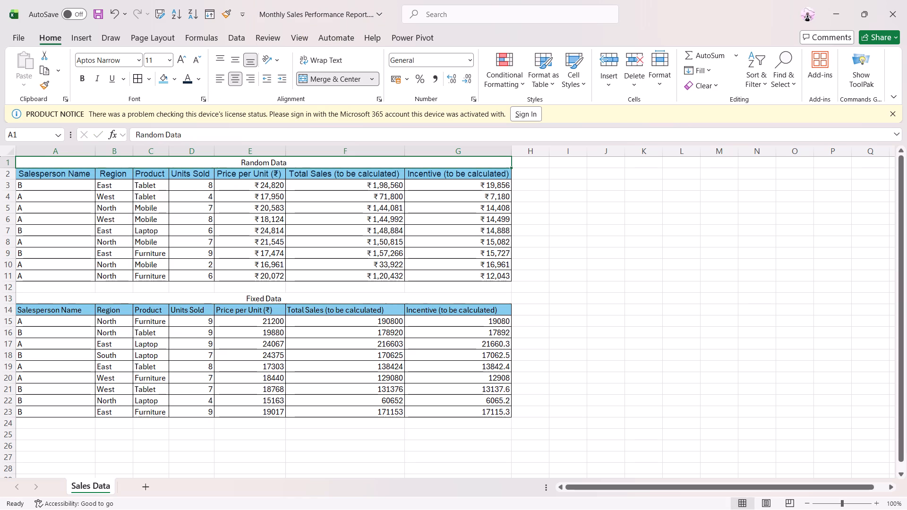
pyautogui.click(652, 360)
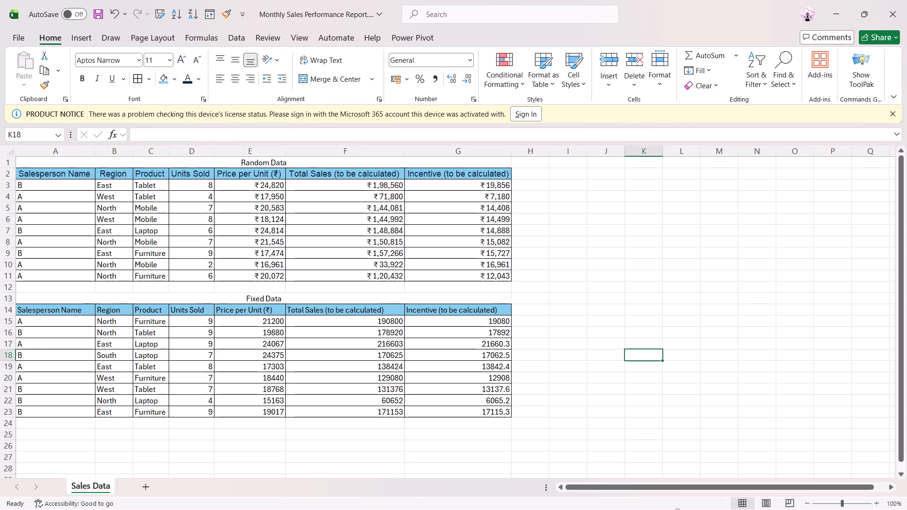
# Copy the Fixed Data table A14:G23, add a new worksheet, and try to paste the table at A1 there.
pyautogui.moveTo(61, 313); pyautogui.dragTo(463, 408)
pyautogui.hotkey('ctrl', 'c')
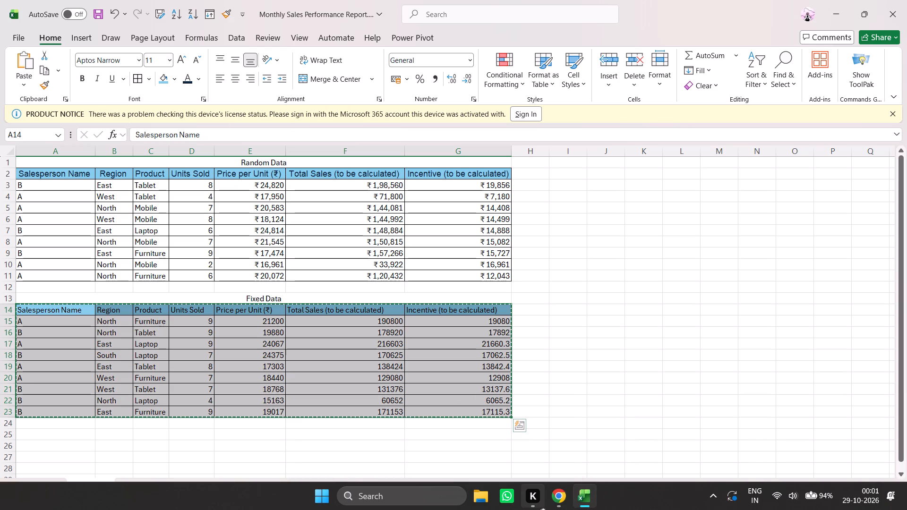
pyautogui.click(548, 509)
pyautogui.click(555, 506)
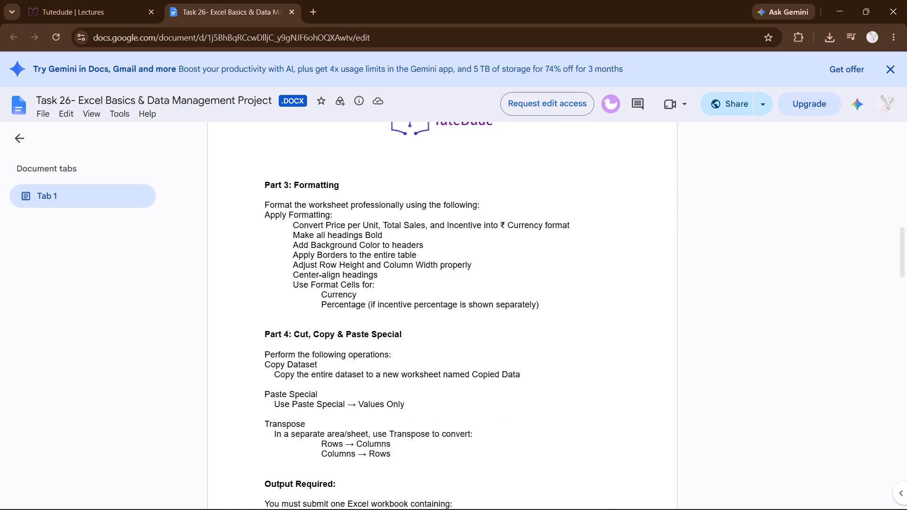
pyautogui.click(582, 502)
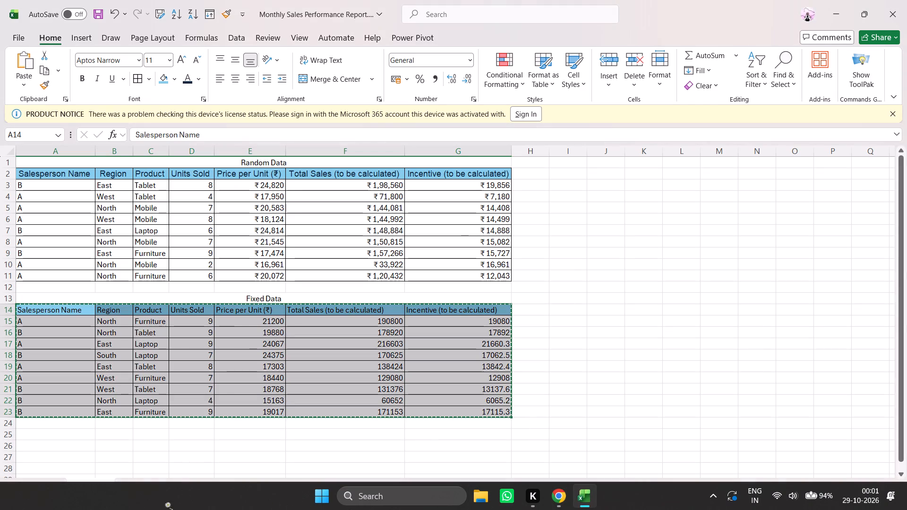
pyautogui.click(146, 494)
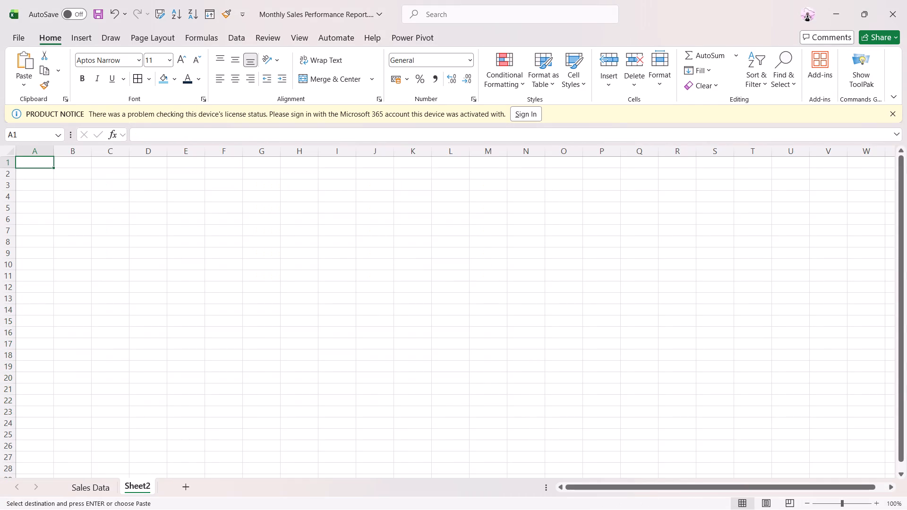
pyautogui.rightClick(39, 166)
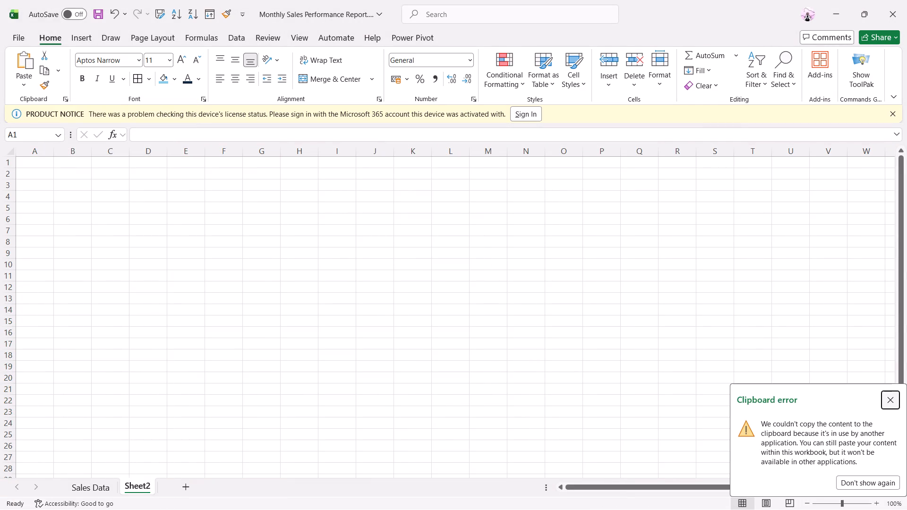
pyautogui.rightClick(39, 163)
pyautogui.rightClick(29, 159)
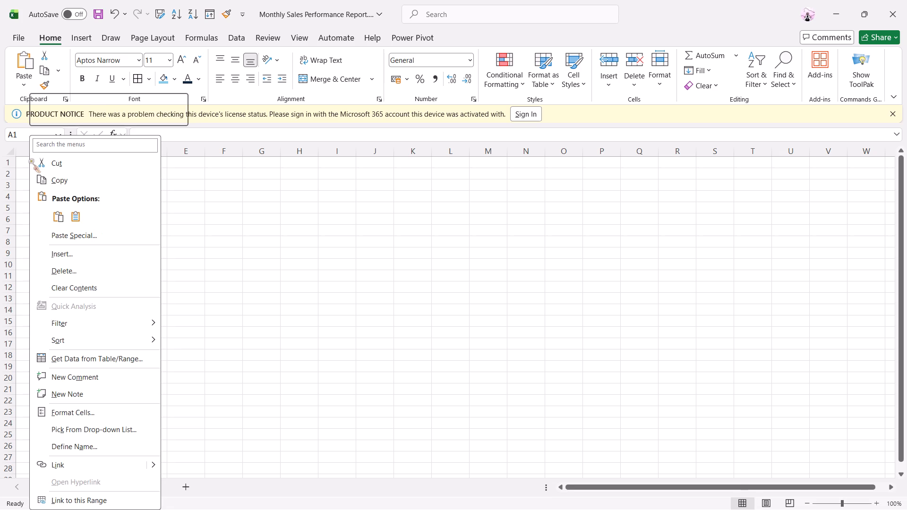
pyautogui.click(217, 175)
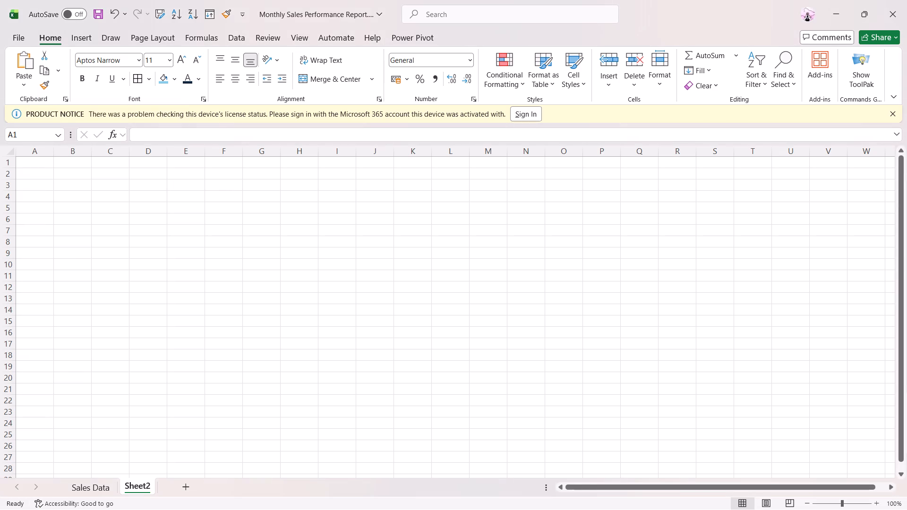
pyautogui.rightClick(35, 164)
pyautogui.moveTo(286, 272); pyautogui.dragTo(277, 281)
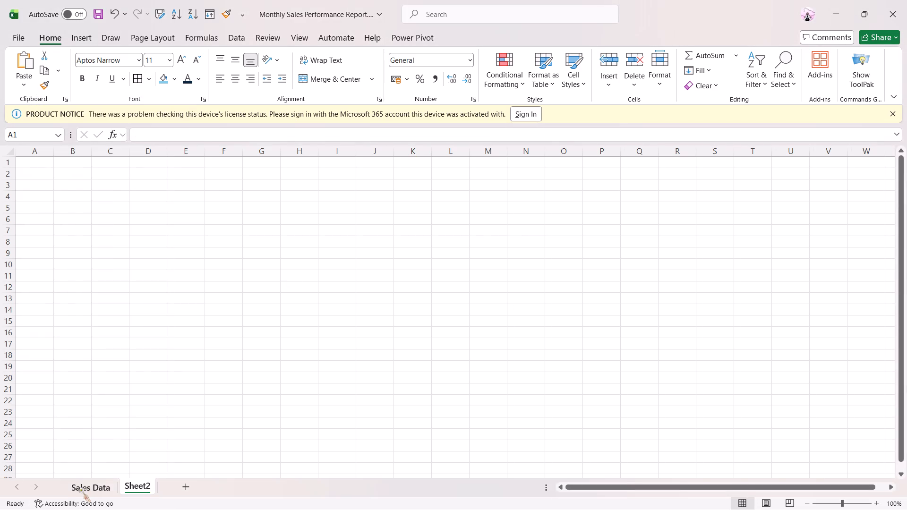
# Copy the Fixed Data table A14:G23 from Sales Data again and paste it transposed at A1 of Sheet2.
pyautogui.click(79, 489)
pyautogui.hotkey('ctrl', 'c')
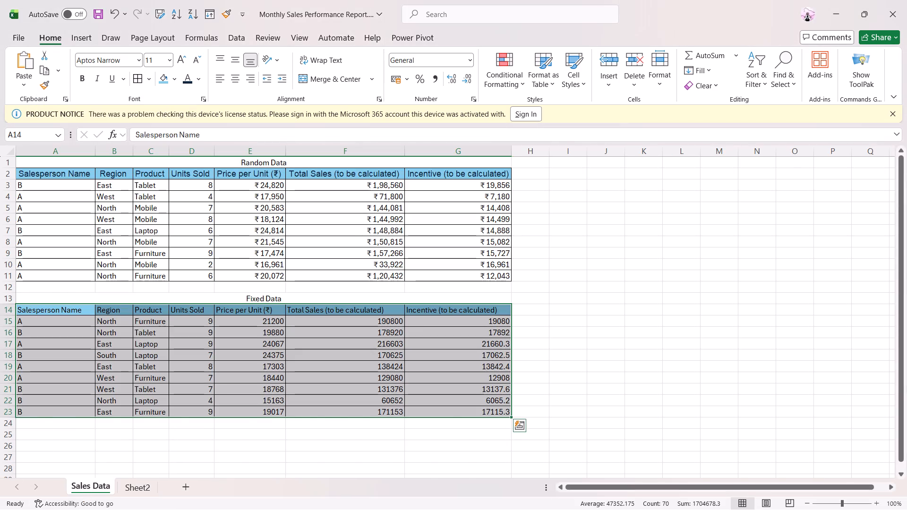
pyautogui.click(148, 484)
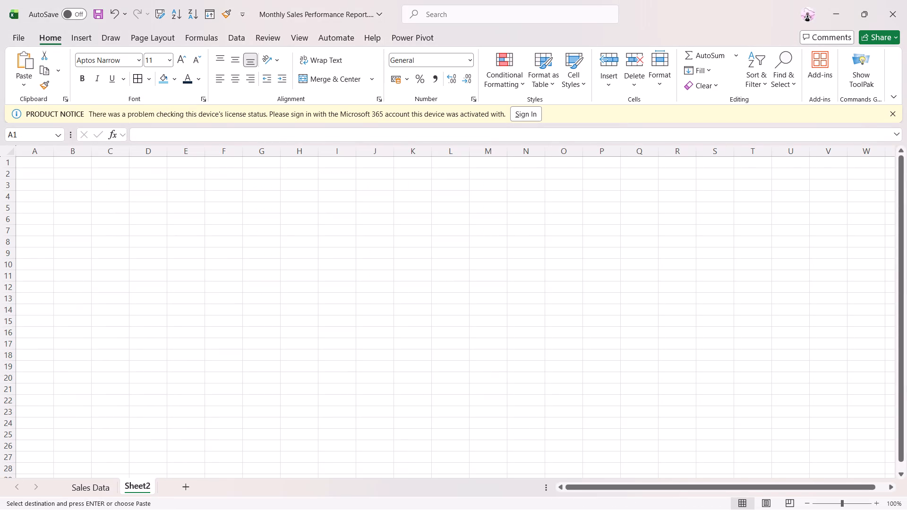
pyautogui.rightClick(53, 164)
pyautogui.rightClick(51, 163)
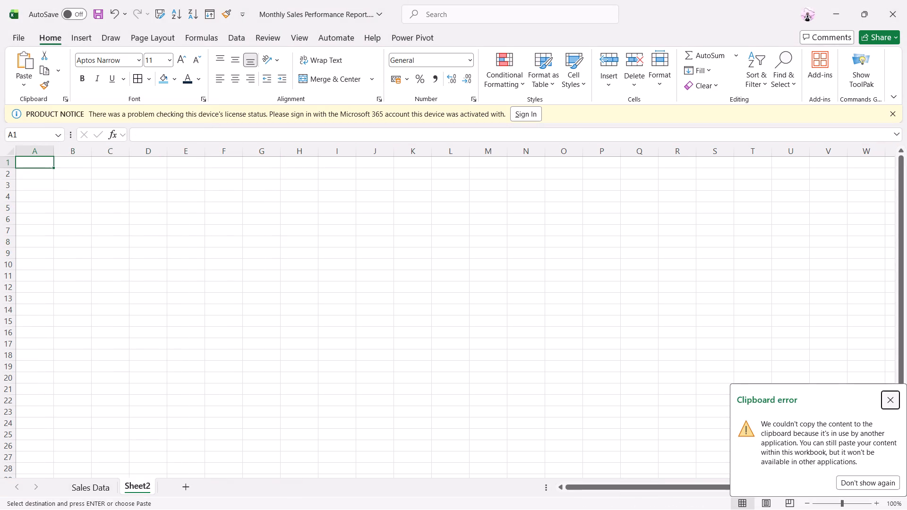
pyautogui.rightClick(46, 161)
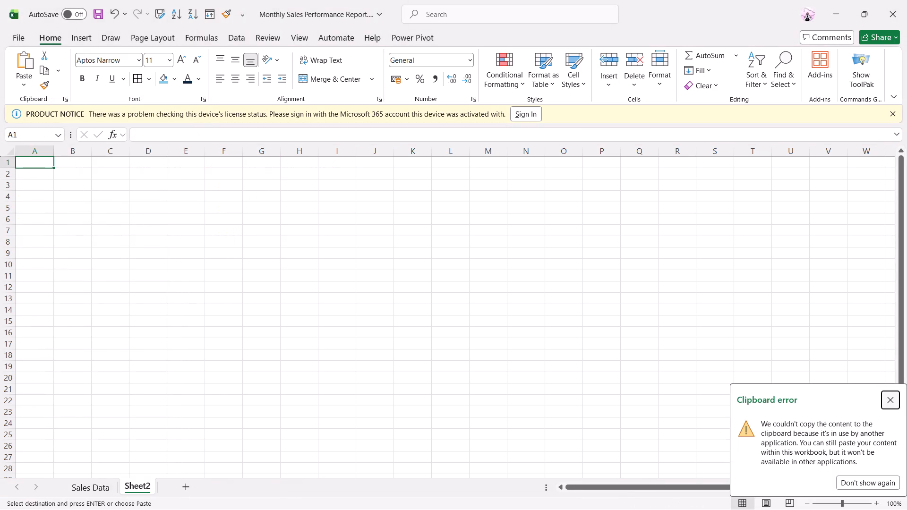
pyautogui.rightClick(49, 163)
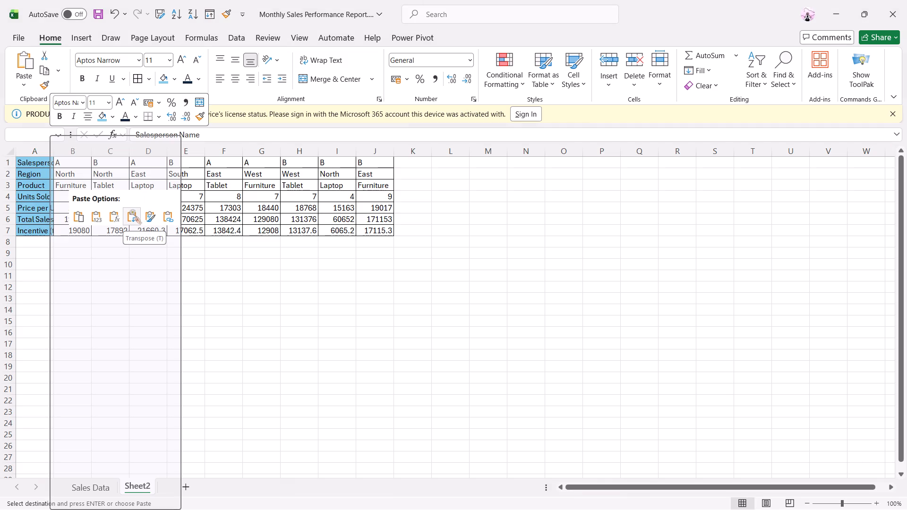
pyautogui.click(129, 210)
pyautogui.click(72, 261)
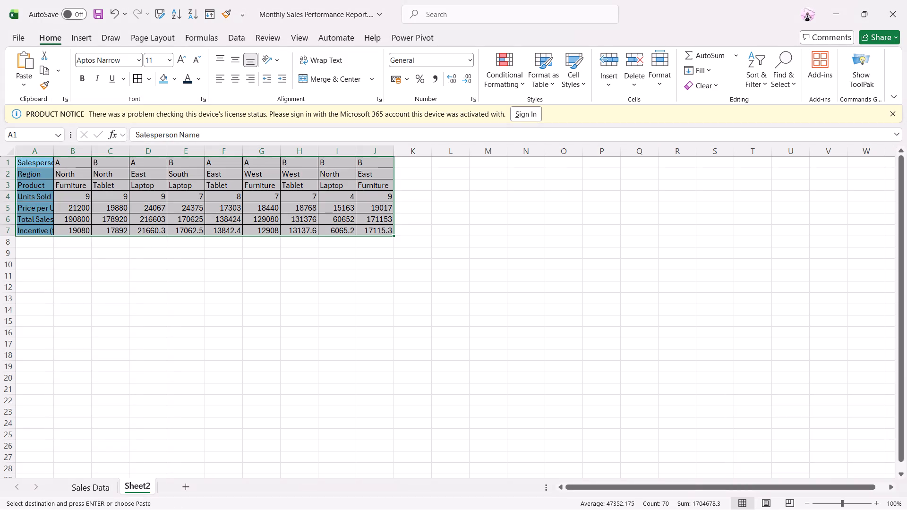
# AutoFit the widths of columns A to J on Sheet2 to the transposed table's contents.
pyautogui.doubleClick(52, 151)
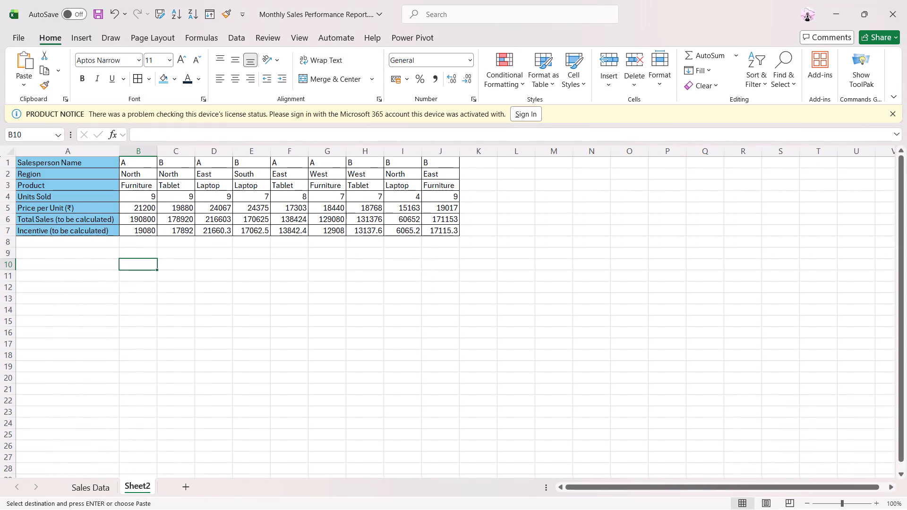
pyautogui.doubleClick(157, 154)
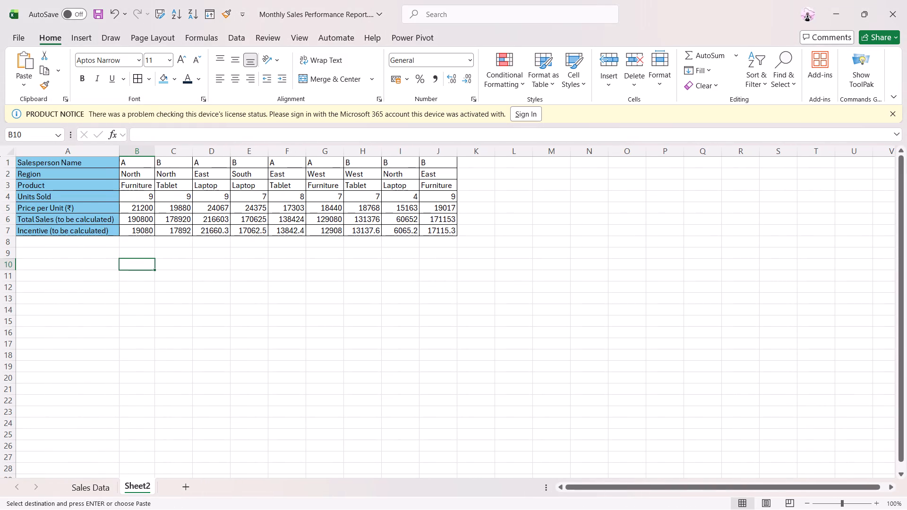
pyautogui.doubleClick(187, 152)
pyautogui.doubleClick(195, 152)
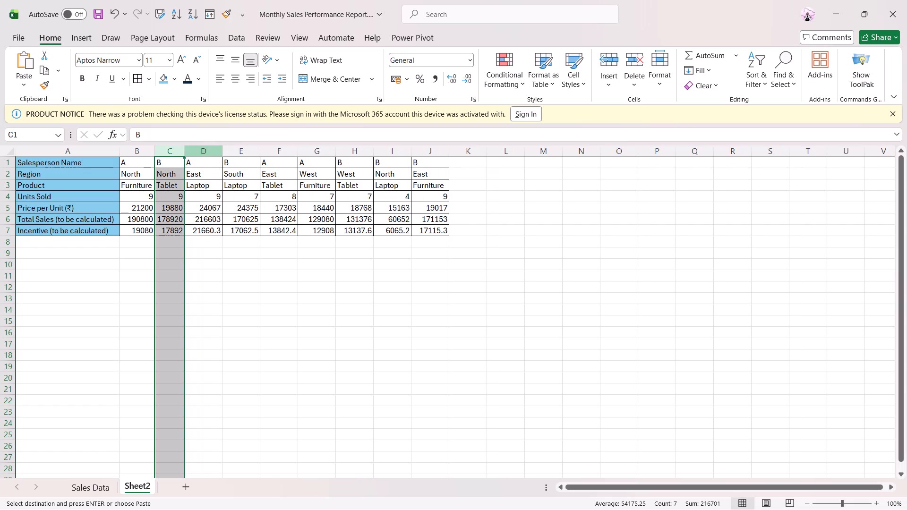
pyautogui.doubleClick(224, 150)
pyautogui.doubleClick(257, 151)
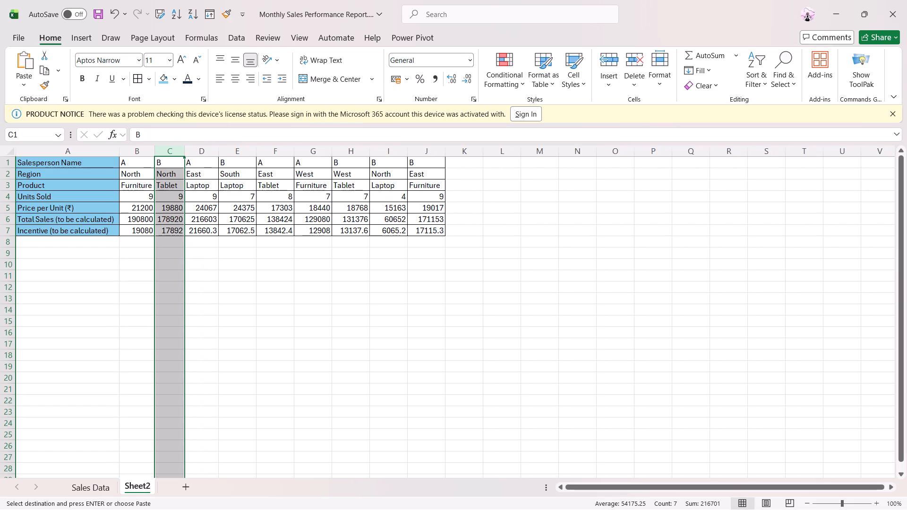
pyautogui.click(287, 153)
pyautogui.moveTo(287, 153); pyautogui.dragTo(293, 153)
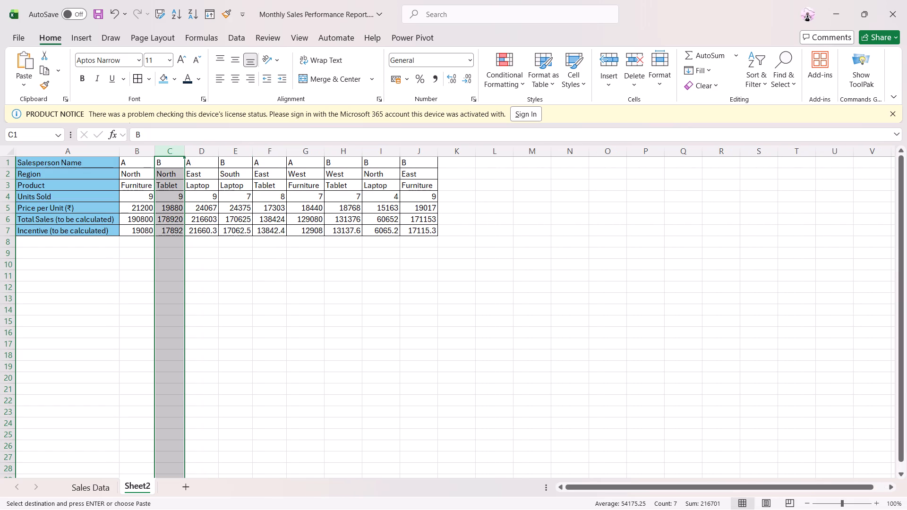
pyautogui.doubleClick(322, 151)
pyautogui.click(356, 150)
pyautogui.moveTo(356, 150); pyautogui.dragTo(375, 152)
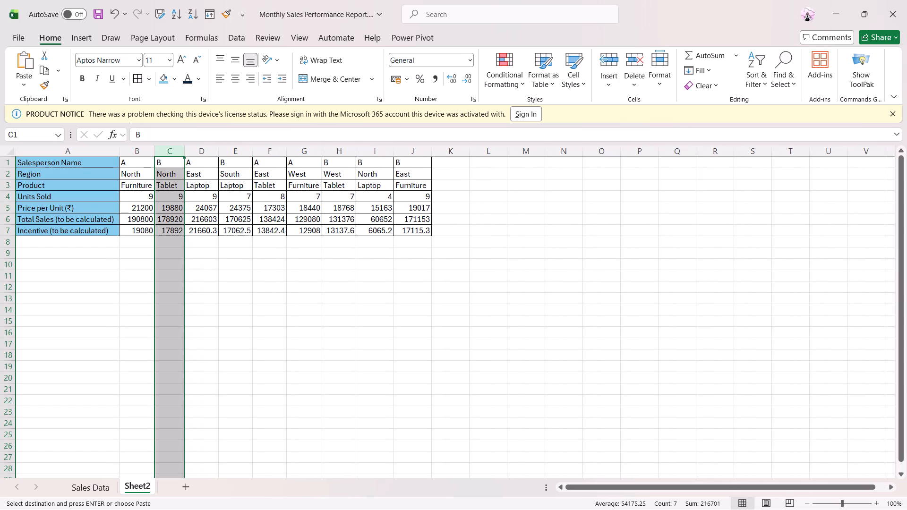
pyautogui.doubleClick(390, 152)
pyautogui.doubleClick(423, 154)
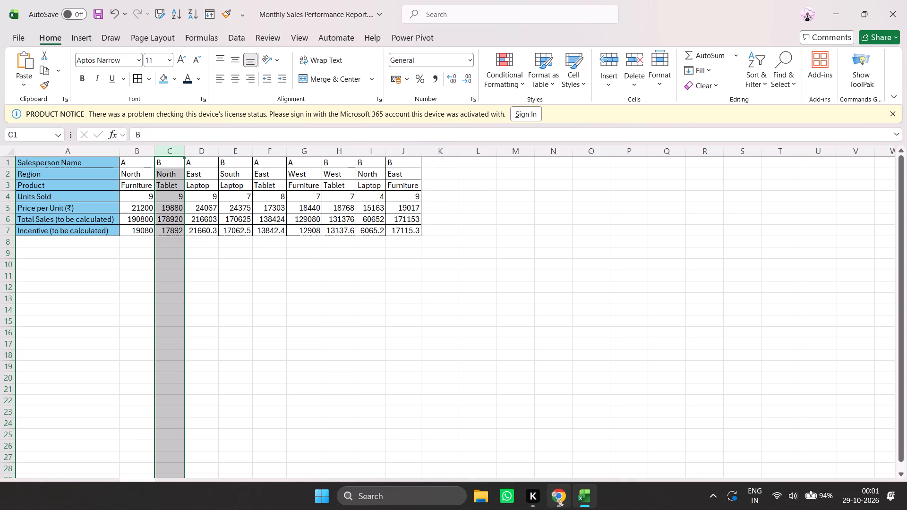
# Merge and center A25:G25 below the Fixed Data table on the Sales Data sheet.
pyautogui.click(553, 493)
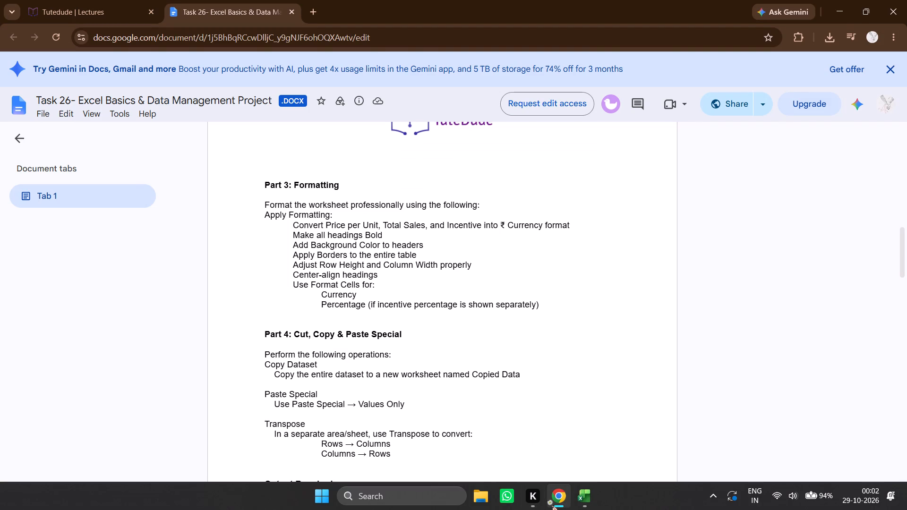
pyautogui.click(588, 508)
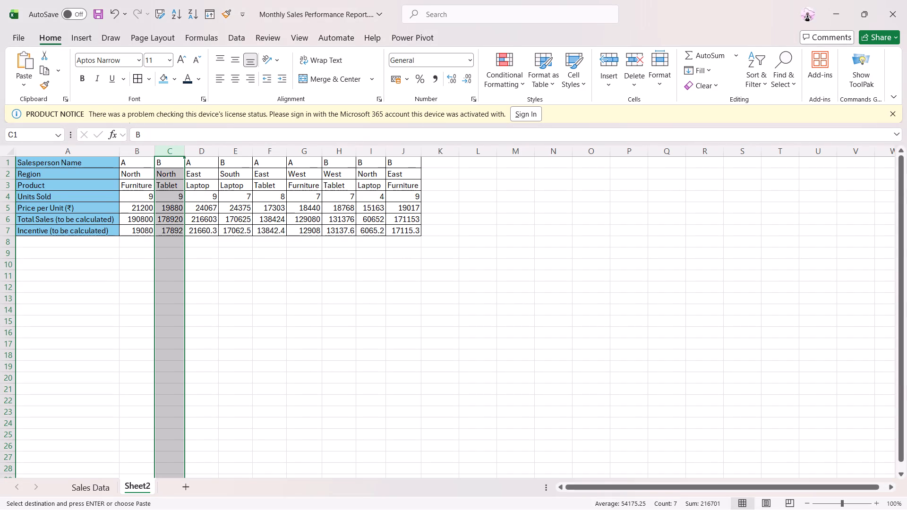
pyautogui.moveTo(89, 162); pyautogui.dragTo(418, 228)
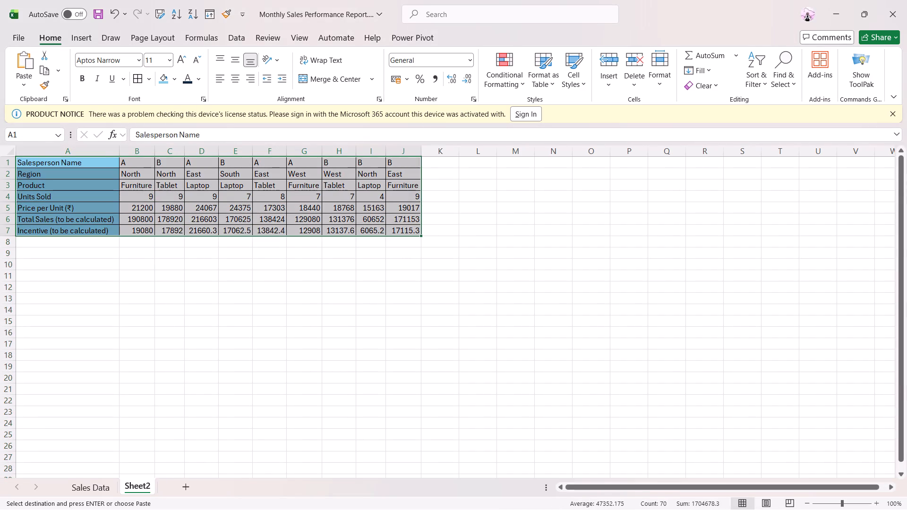
pyautogui.hotkey('ctrl', 'c')
pyautogui.click(79, 488)
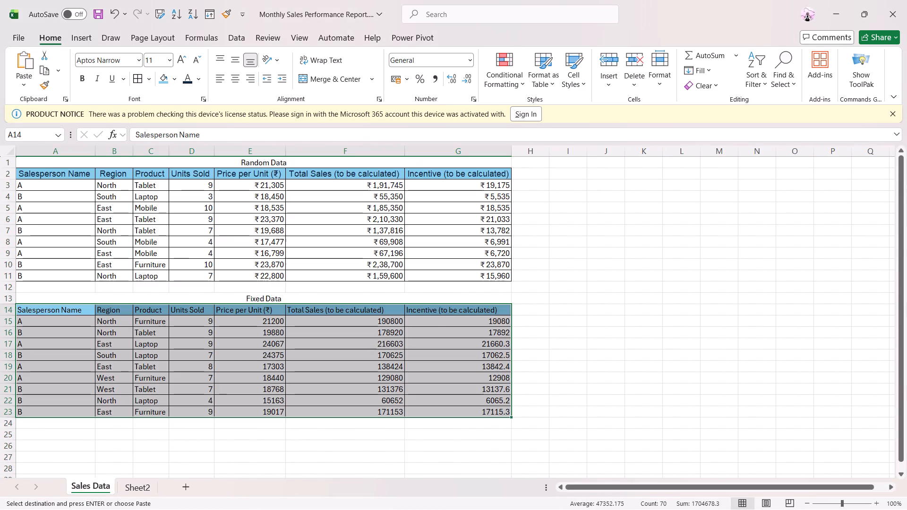
pyautogui.click(61, 440)
pyautogui.moveTo(63, 433); pyautogui.dragTo(210, 436)
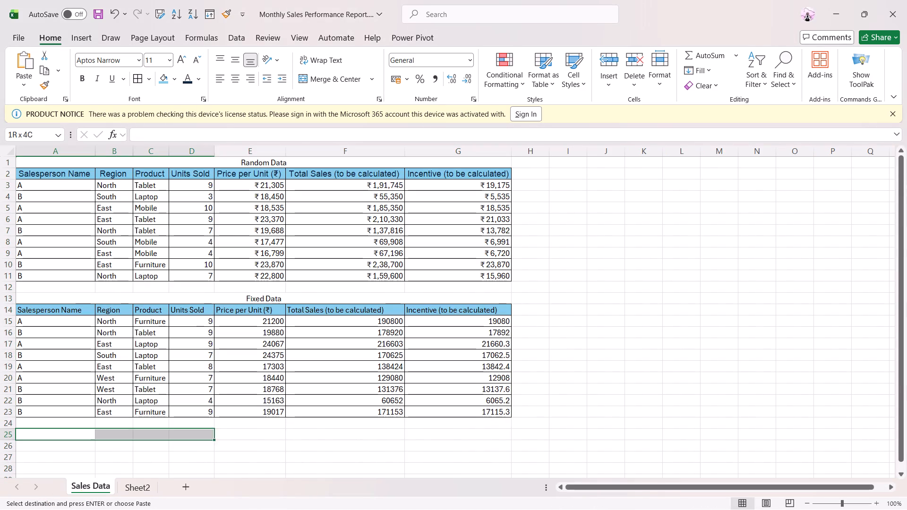
pyautogui.moveTo(210, 436); pyautogui.dragTo(445, 435)
pyautogui.click(323, 73)
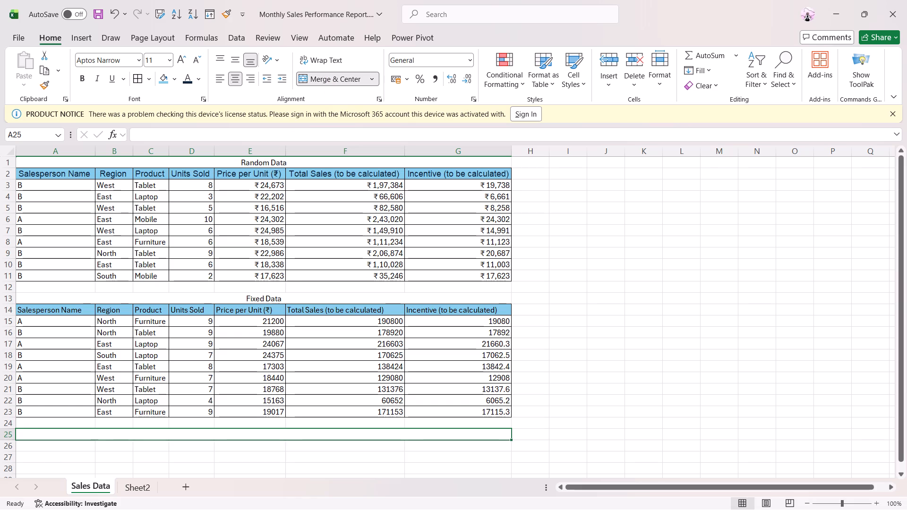
# Copy the transposed table A1:J7 from Sheet2 and paste it at A26 on the Sales Data sheet.
pyautogui.click(55, 447)
pyautogui.rightClick(55, 447)
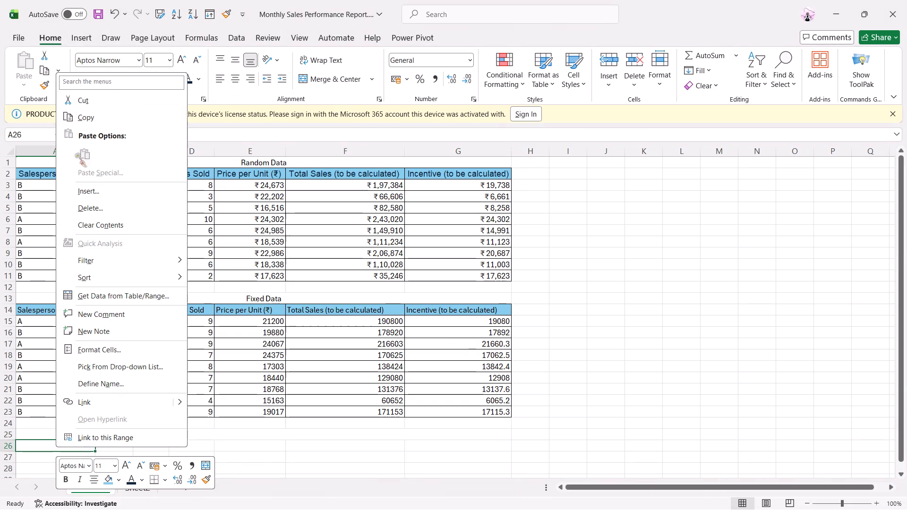
pyautogui.click(43, 442)
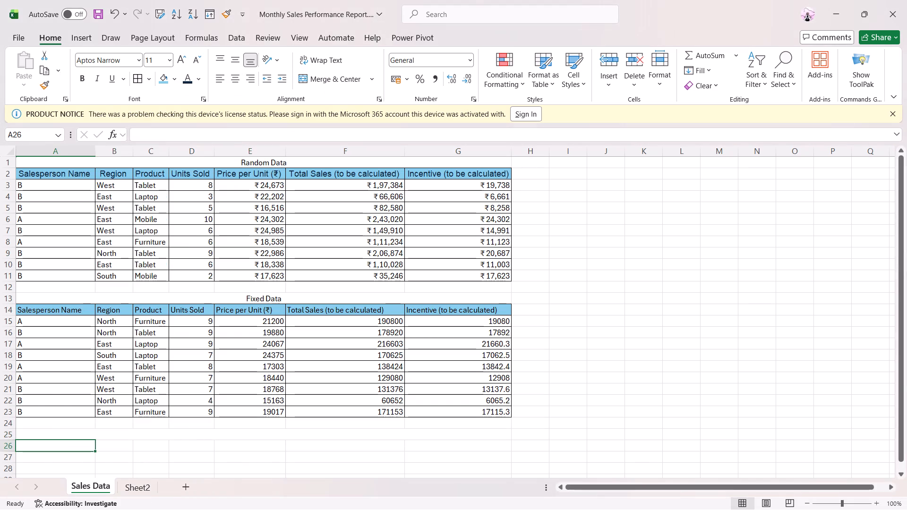
pyautogui.hotkey('ctrl', 'v')
pyautogui.click(142, 488)
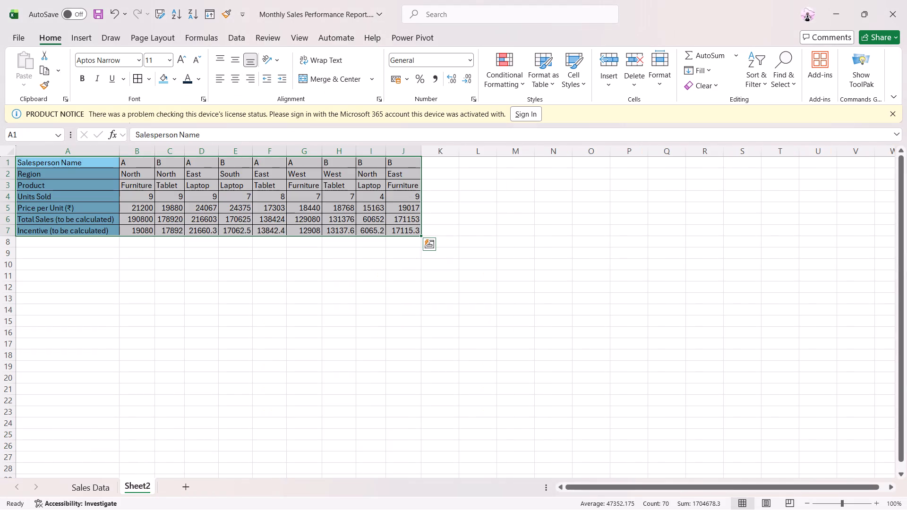
pyautogui.hotkey('ctrl', 'c')
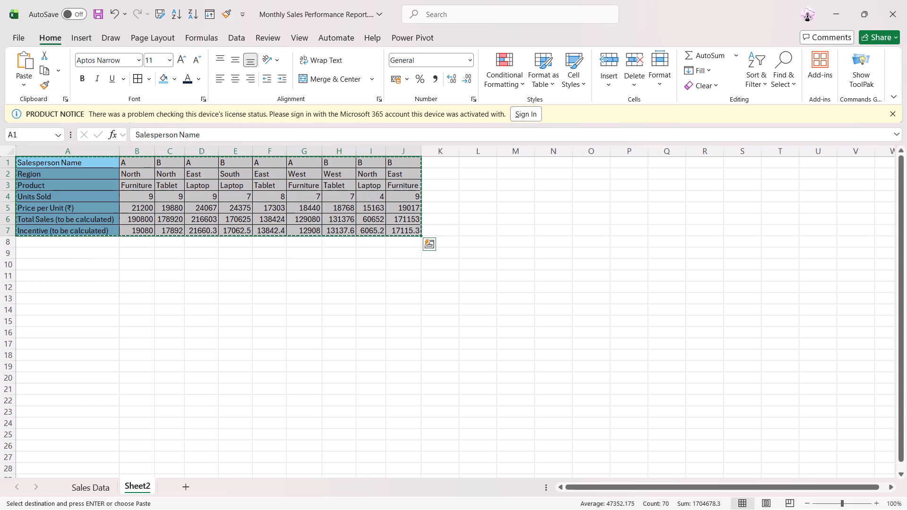
pyautogui.click(80, 488)
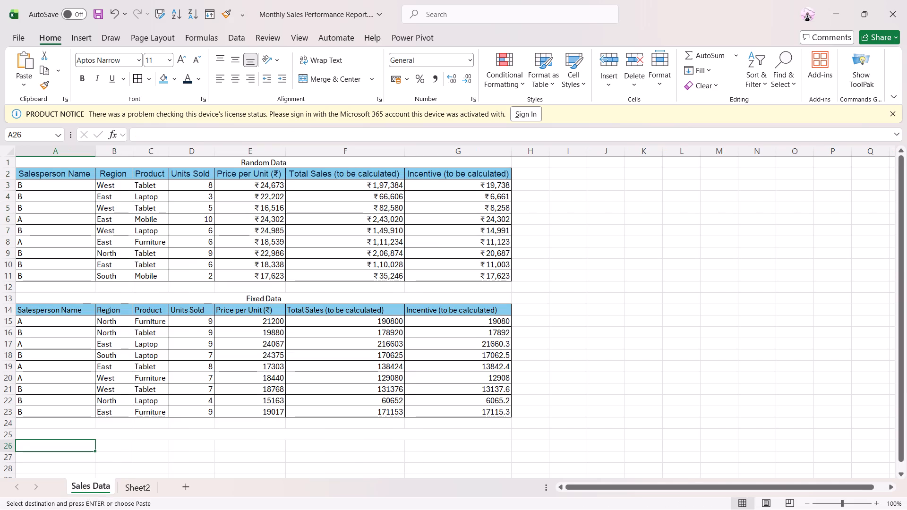
pyautogui.hotkey('ctrl', 'v')
pyautogui.scroll(-3, 181, 457)
pyautogui.click(235, 450)
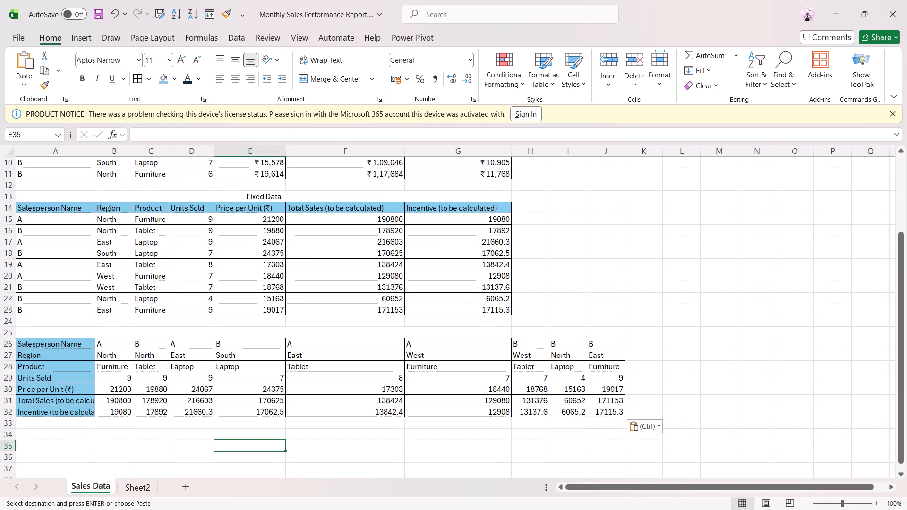
# Center the values in B26:J32 of the transposed table on the Sales Data sheet horizontally.
pyautogui.moveTo(120, 344); pyautogui.dragTo(625, 408)
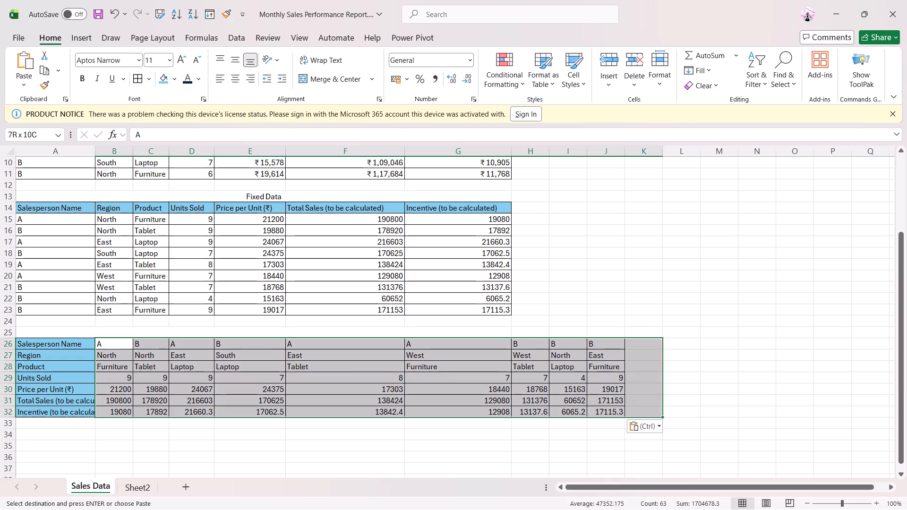
pyautogui.moveTo(625, 408); pyautogui.dragTo(617, 413)
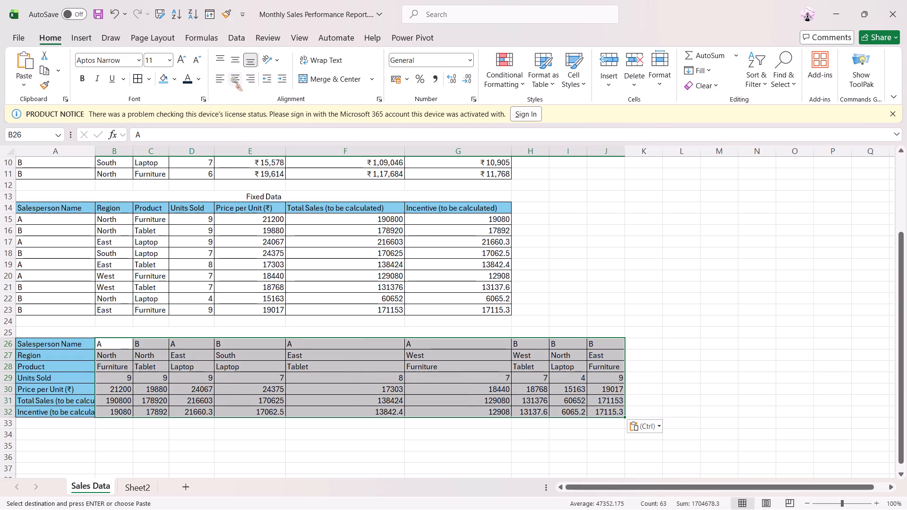
pyautogui.click(231, 78)
pyautogui.click(245, 450)
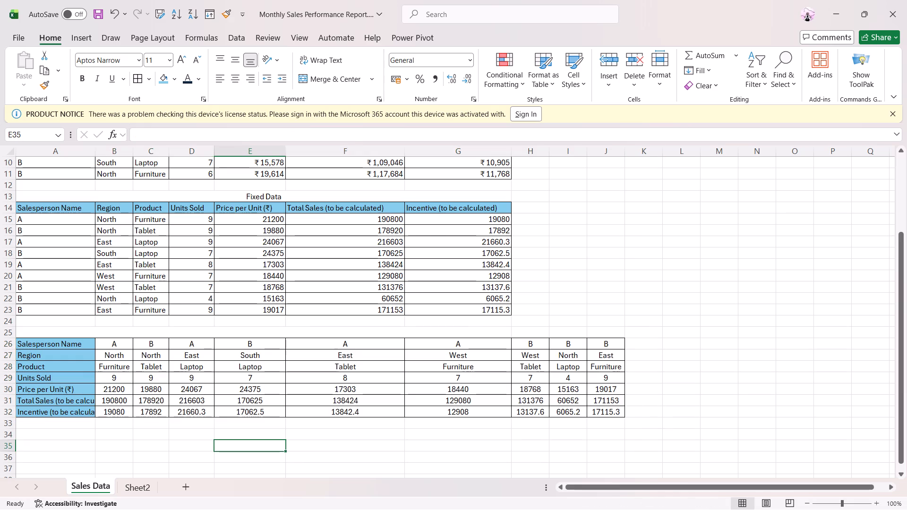
# Enter the heading "Transpose Data" in the merged cell A25 above the transposed table.
pyautogui.doubleClick(150, 331)
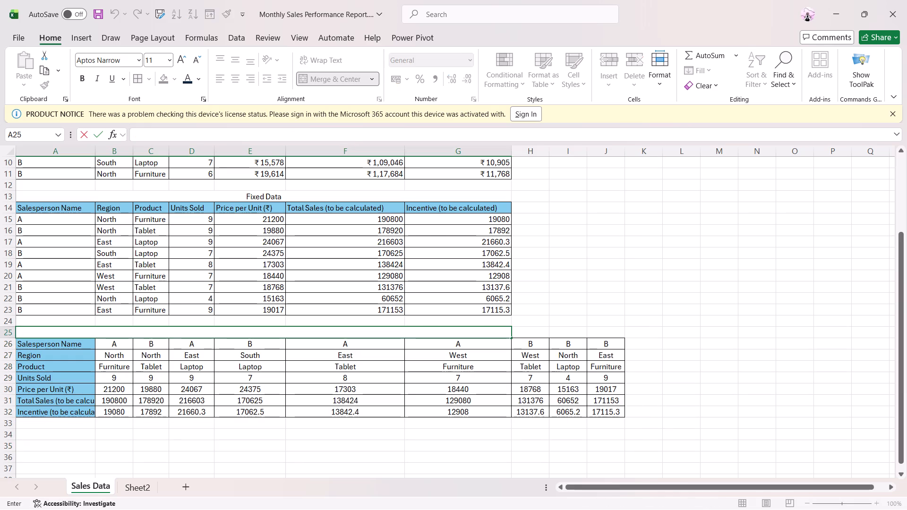
pyautogui.write('rand')
pyautogui.press('BackSpace')
pyautogui.write('spso')
pyautogui.press('BackSpace')
pyautogui.press('BackSpace')
pyautogui.press('BackSpace')
pyautogui.write('pose')
pyautogui.press('space')
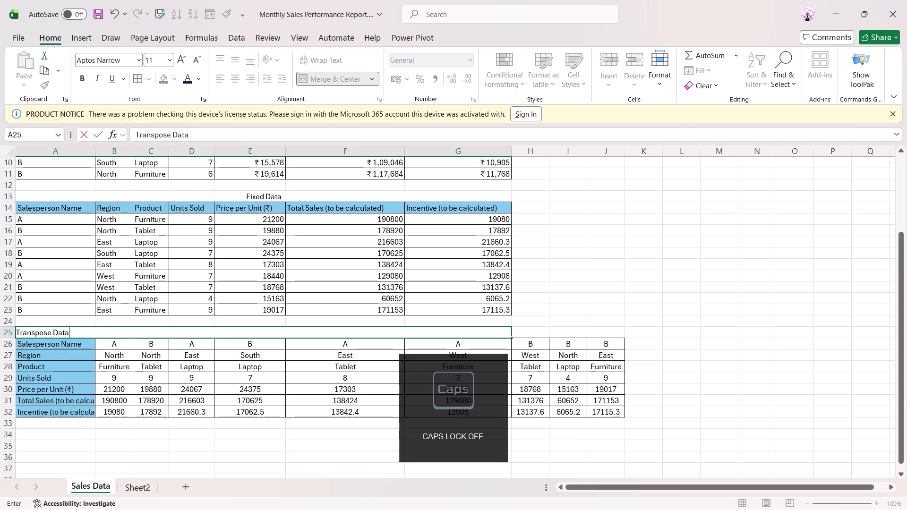
pyautogui.press('Return')
pyautogui.click(266, 465)
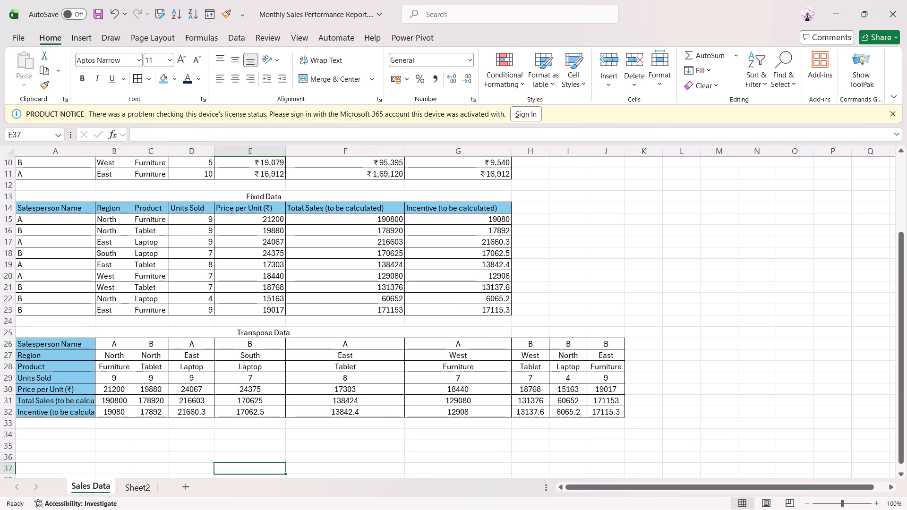
# Save the Monthly Sales Performance Report workbook.
pyautogui.scroll(5, 263, 399)
pyautogui.scroll(-4, 356, 380)
pyautogui.scroll(2, 276, 385)
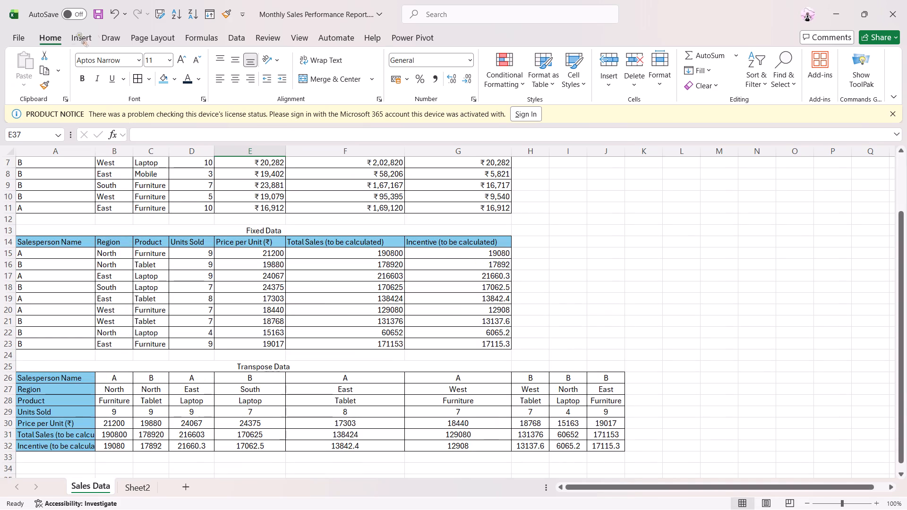
pyautogui.click(102, 15)
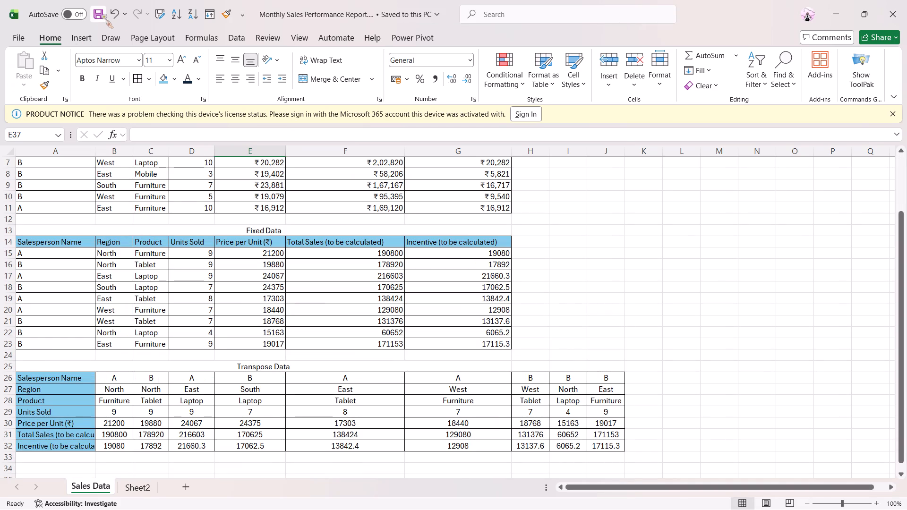
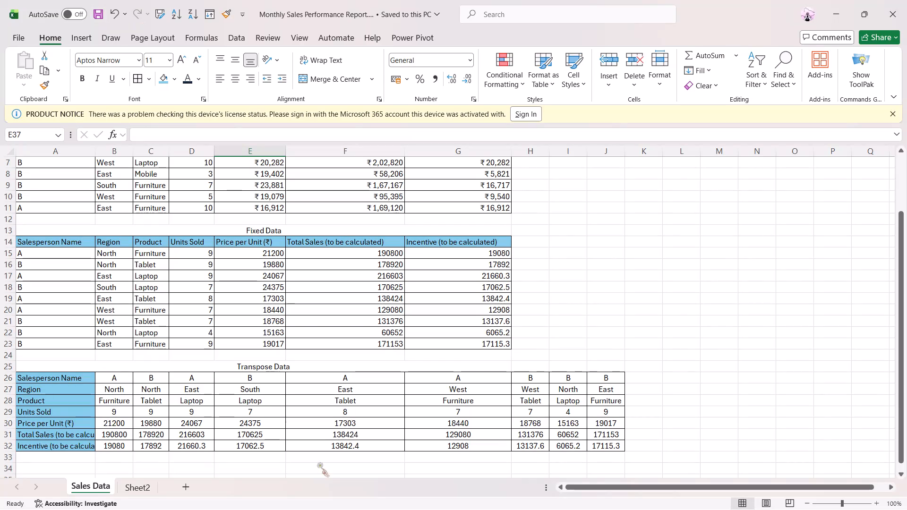
# Switch to the Task 26 document in Chrome and review the Output Required list for the workbook's three sections.
pyautogui.click(553, 501)
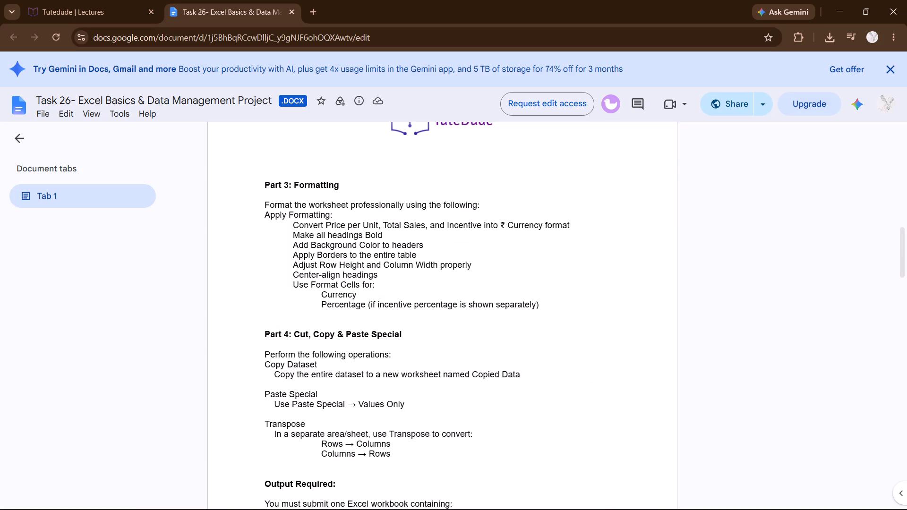
pyautogui.scroll(-2, 354, 343)
pyautogui.scroll(-2, 328, 380)
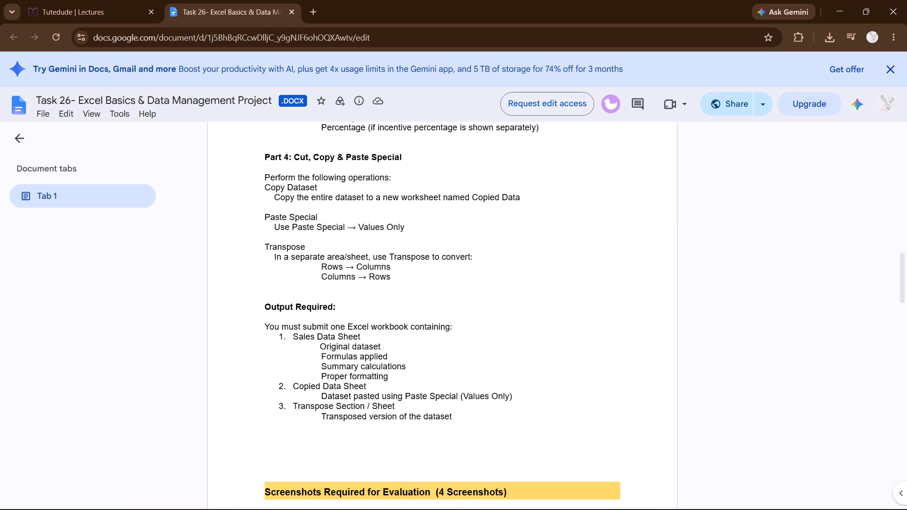
pyautogui.moveTo(305, 284); pyautogui.dragTo(370, 299)
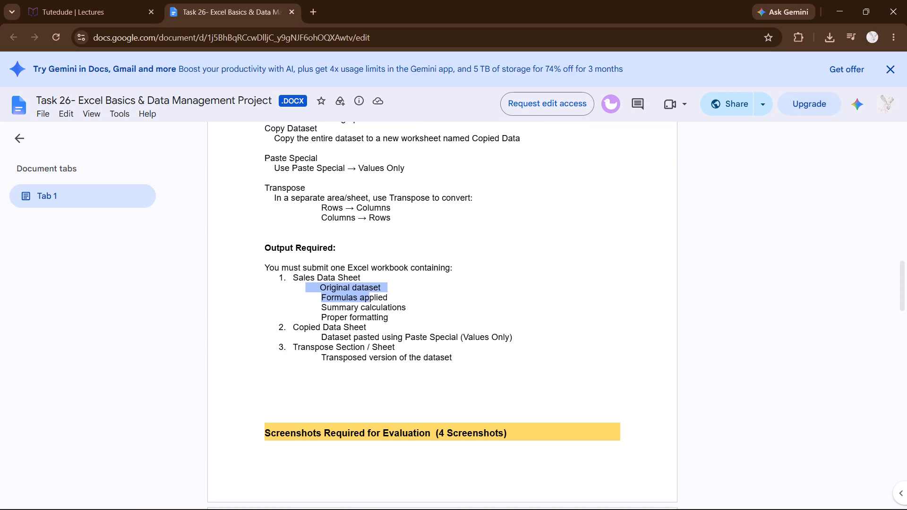
pyautogui.moveTo(370, 299); pyautogui.dragTo(386, 290)
pyautogui.moveTo(379, 299); pyautogui.dragTo(406, 298)
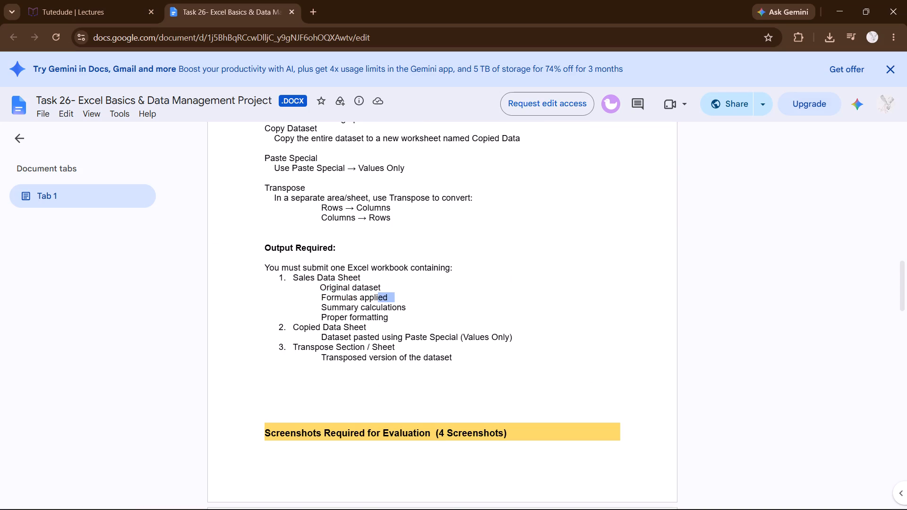
pyautogui.moveTo(371, 312); pyautogui.dragTo(428, 311)
pyautogui.moveTo(356, 319); pyautogui.dragTo(412, 321)
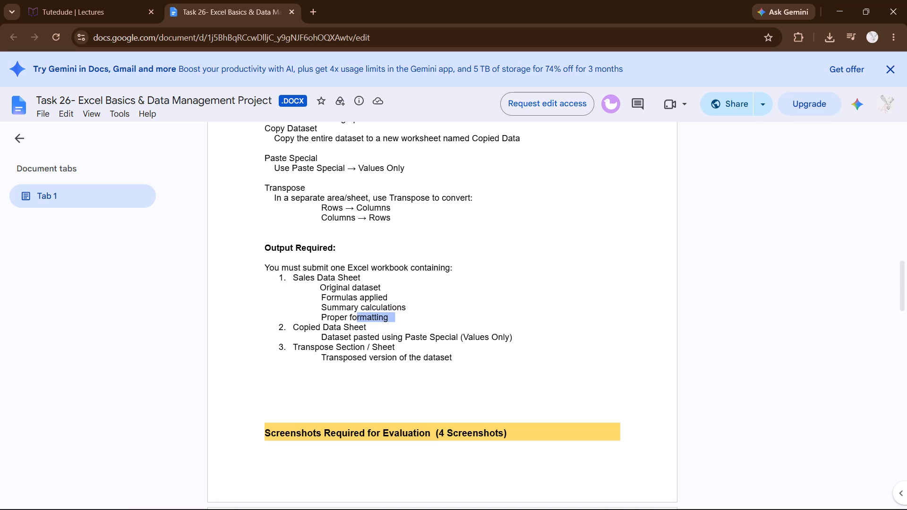
pyautogui.click(343, 327)
pyautogui.moveTo(306, 327); pyautogui.dragTo(390, 341)
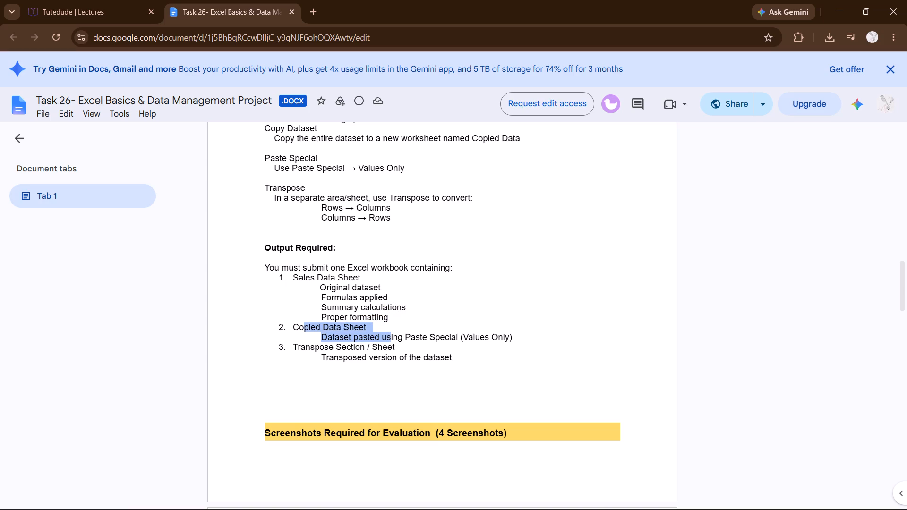
pyautogui.moveTo(303, 347); pyautogui.dragTo(381, 360)
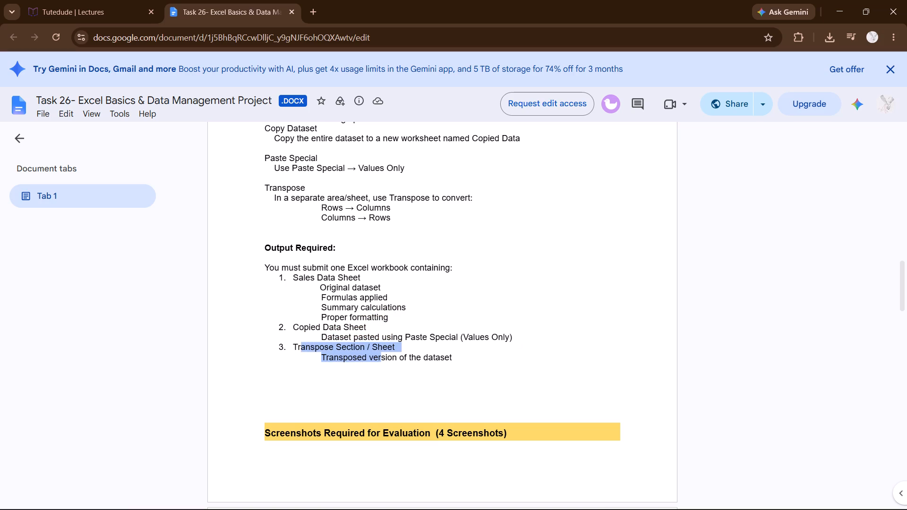
pyautogui.moveTo(420, 368); pyautogui.dragTo(332, 361)
pyautogui.moveTo(332, 361); pyautogui.dragTo(428, 368)
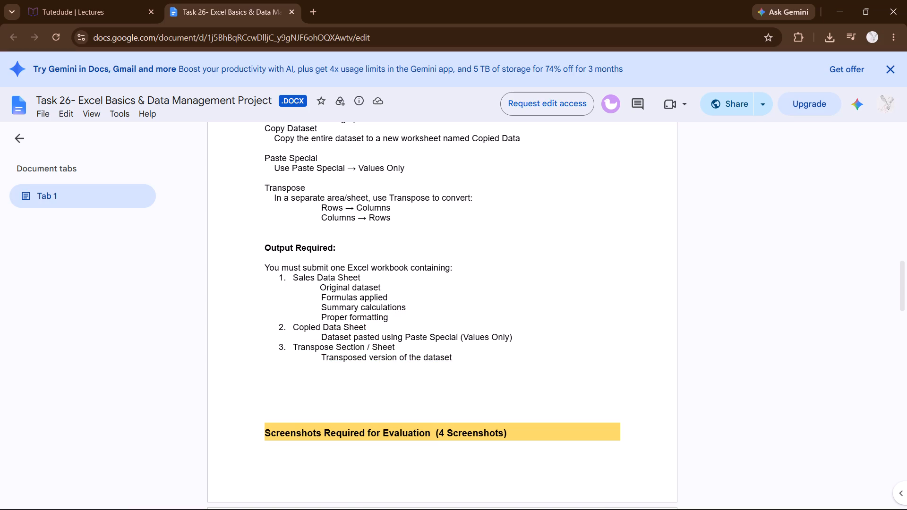
# Read the Screenshots Required for Evaluation section, checking the four file names and the content each must verify.
pyautogui.scroll(-5, 395, 396)
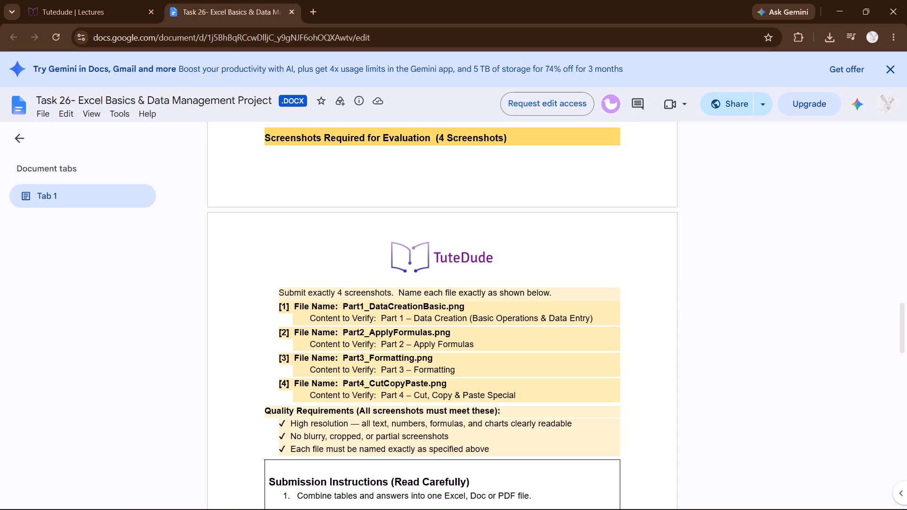
pyautogui.moveTo(345, 309); pyautogui.dragTo(465, 311)
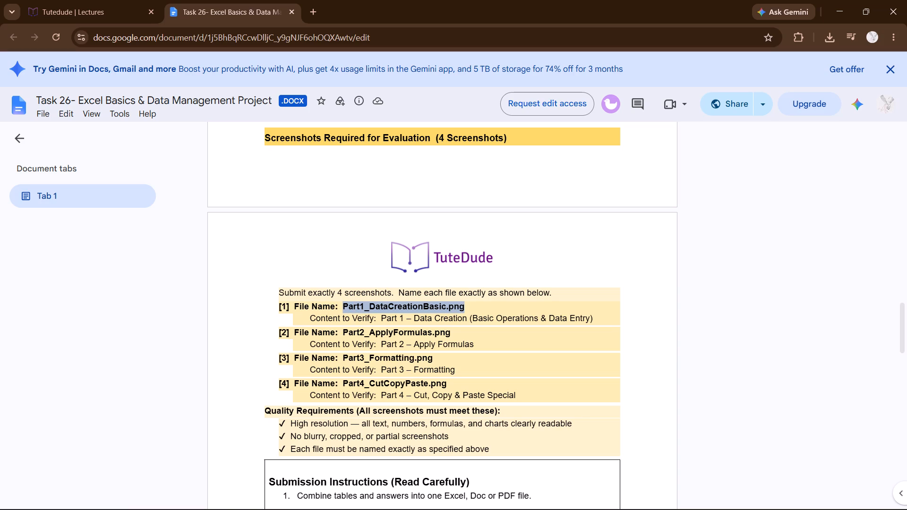
pyautogui.click(435, 312)
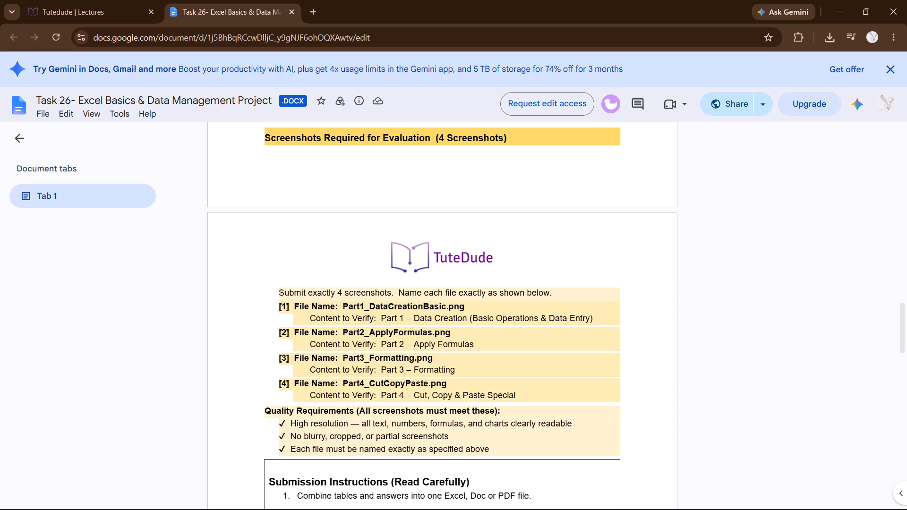
pyautogui.moveTo(413, 348); pyautogui.dragTo(497, 348)
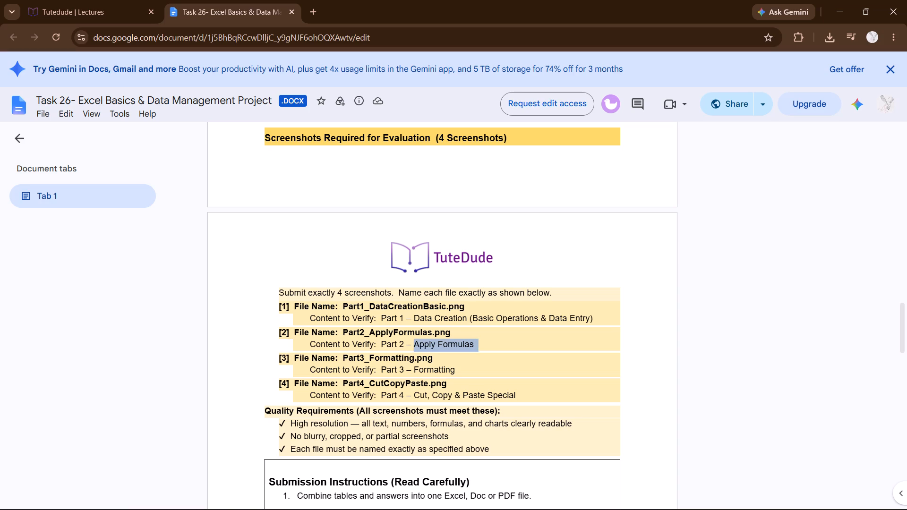
pyautogui.moveTo(497, 348); pyautogui.dragTo(495, 348)
pyautogui.click(382, 363)
pyautogui.moveTo(343, 359); pyautogui.dragTo(451, 368)
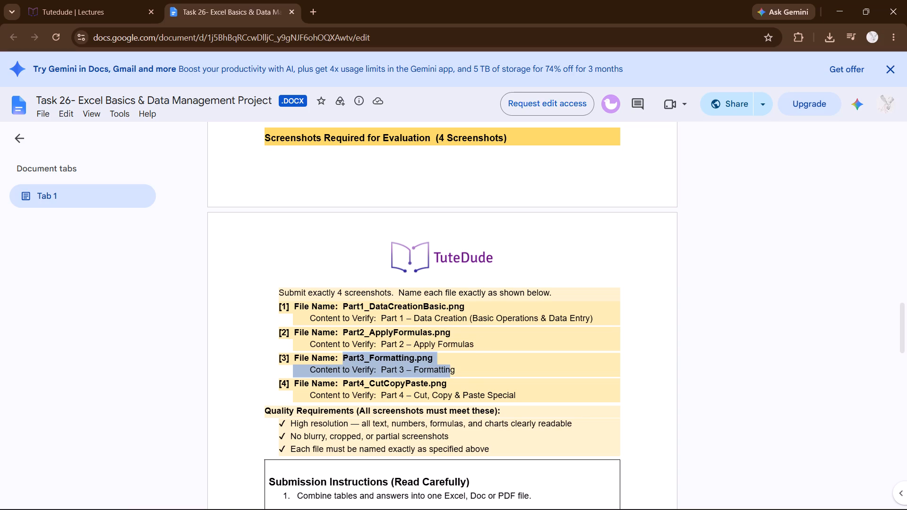
pyautogui.moveTo(451, 368); pyautogui.dragTo(477, 368)
pyautogui.click(468, 366)
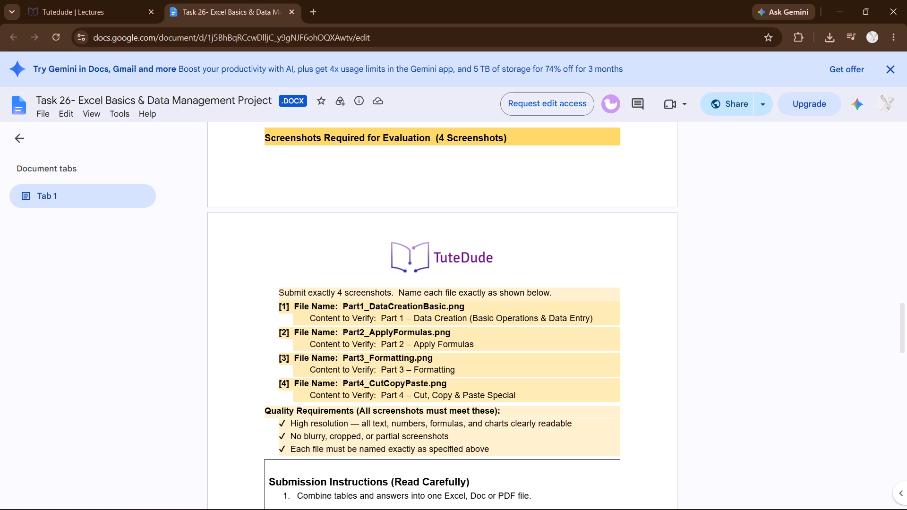
pyautogui.moveTo(294, 360); pyautogui.dragTo(458, 389)
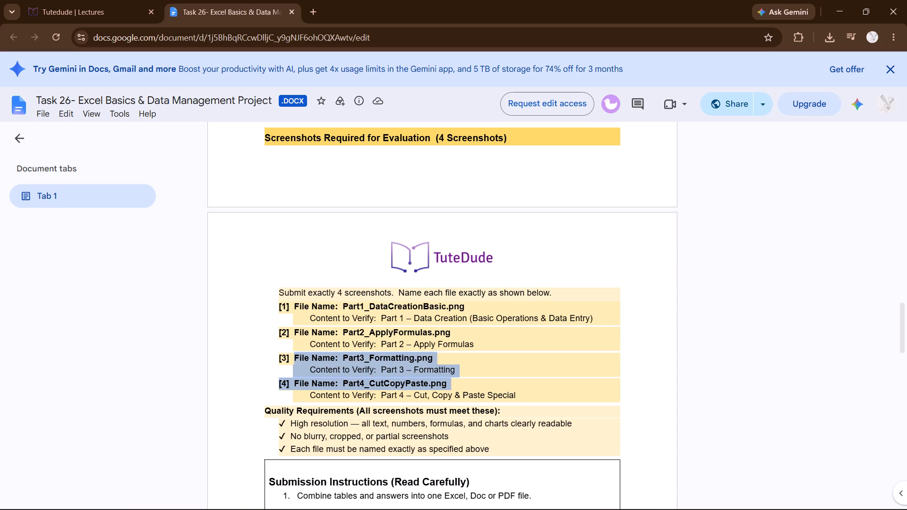
pyautogui.moveTo(458, 389); pyautogui.dragTo(462, 376)
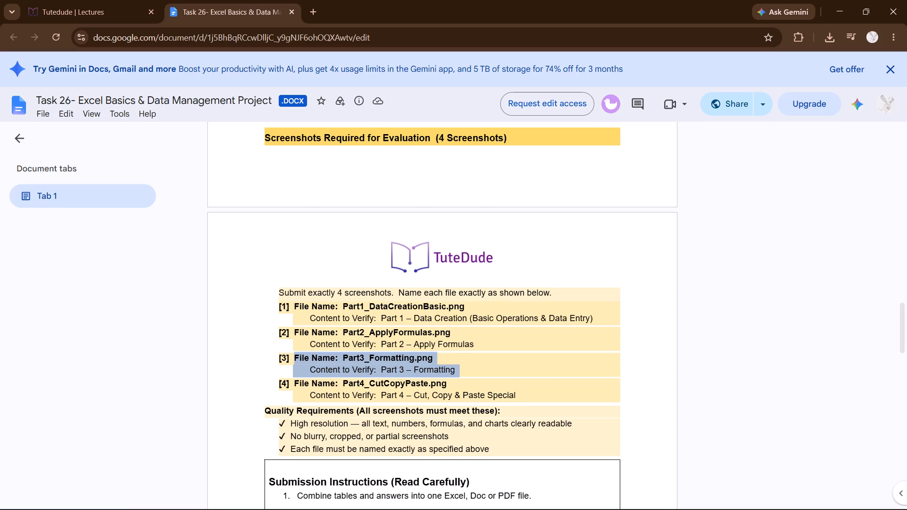
# Read the quality requirements, Submission Instructions and Submission Output sections, including the required Excel and pdf/doc file names.
pyautogui.scroll(-2, 367, 476)
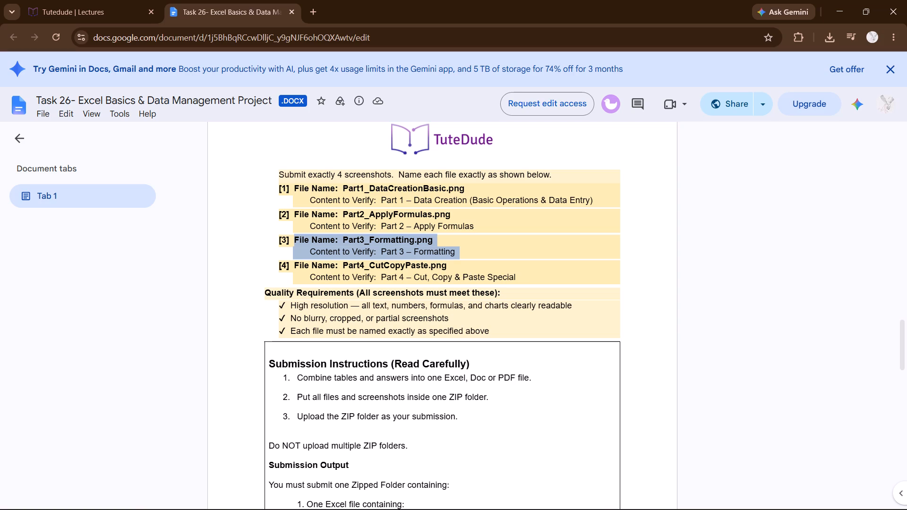
pyautogui.scroll(-2, 359, 450)
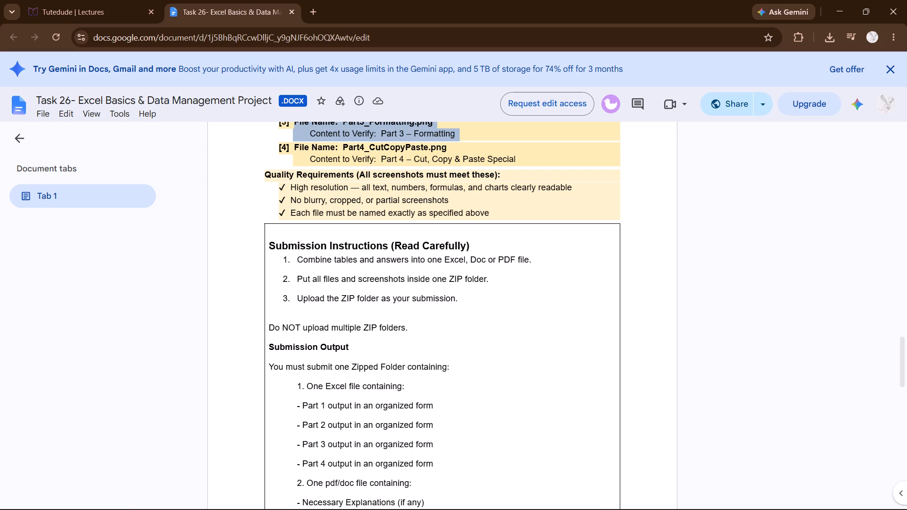
pyautogui.scroll(-1, 342, 400)
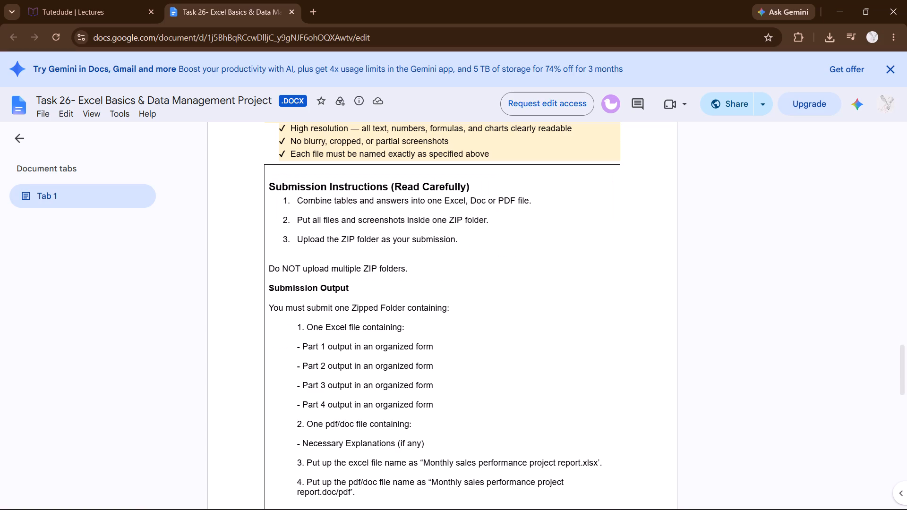
pyautogui.moveTo(319, 353); pyautogui.dragTo(367, 392)
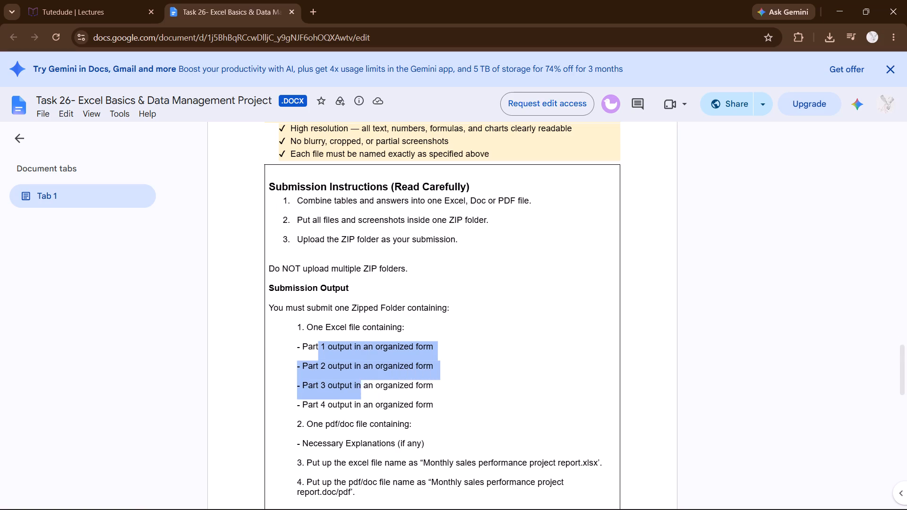
pyautogui.moveTo(367, 392); pyautogui.dragTo(391, 429)
pyautogui.click(329, 439)
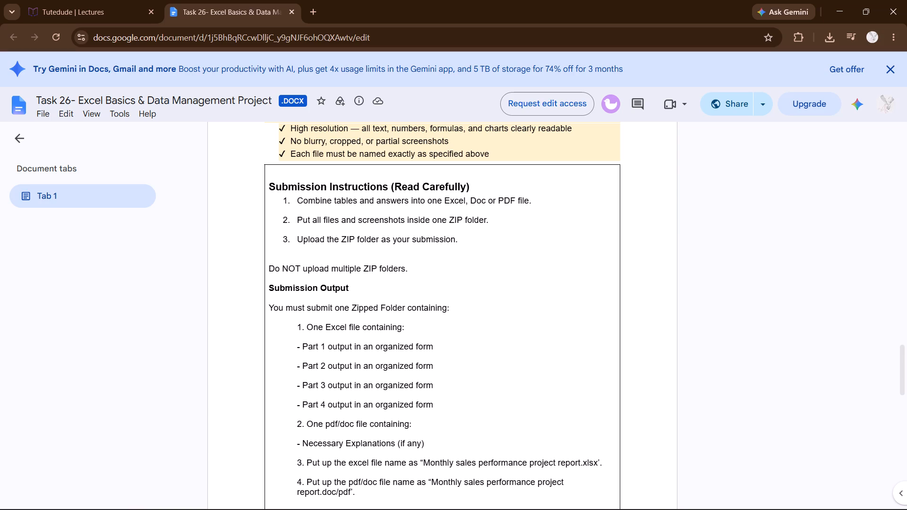
pyautogui.scroll(-1, 348, 453)
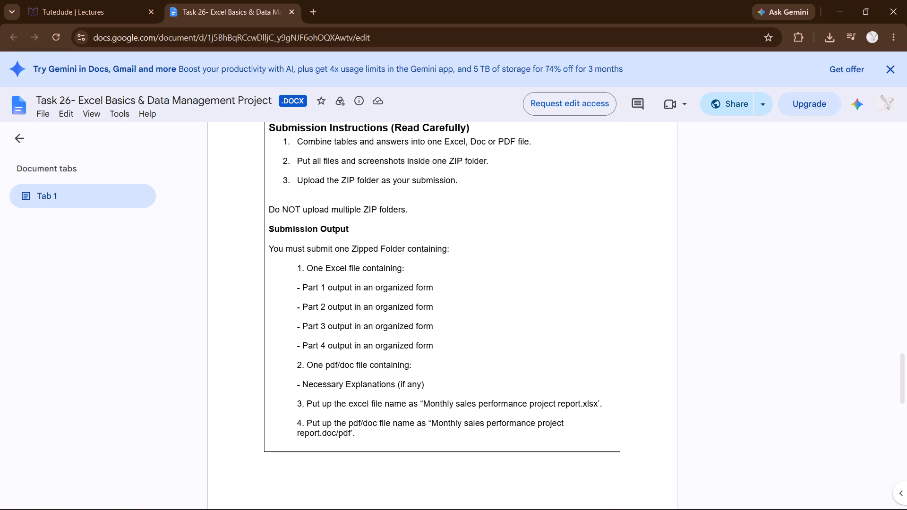
pyautogui.moveTo(432, 426); pyautogui.dragTo(582, 424)
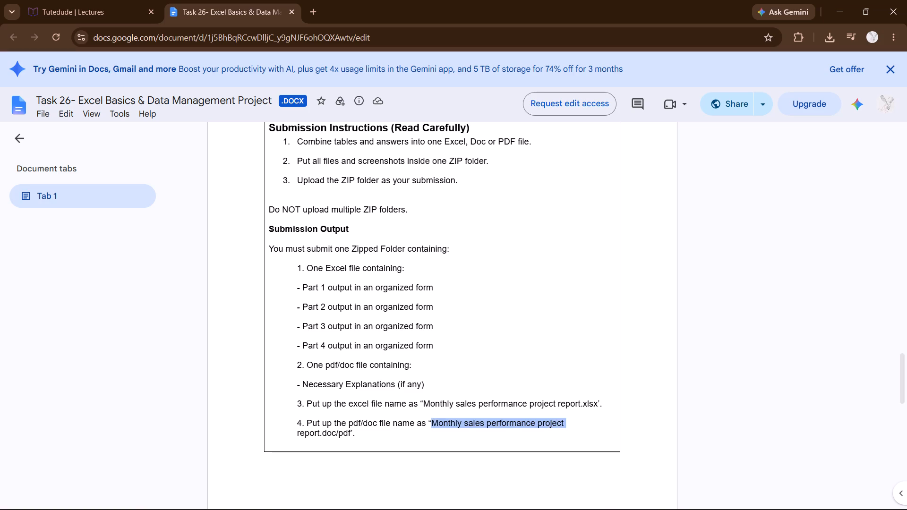
pyautogui.moveTo(582, 424); pyautogui.dragTo(353, 446)
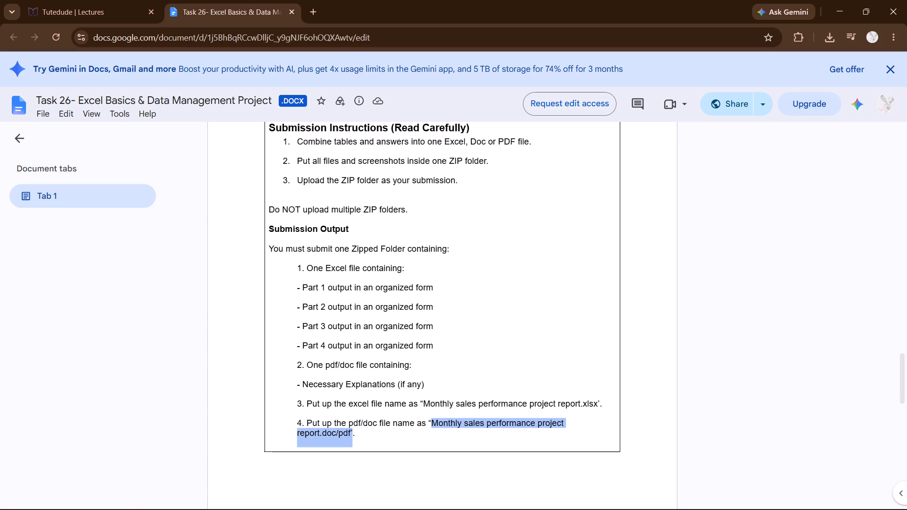
pyautogui.moveTo(353, 446); pyautogui.dragTo(353, 446)
pyautogui.click(366, 330)
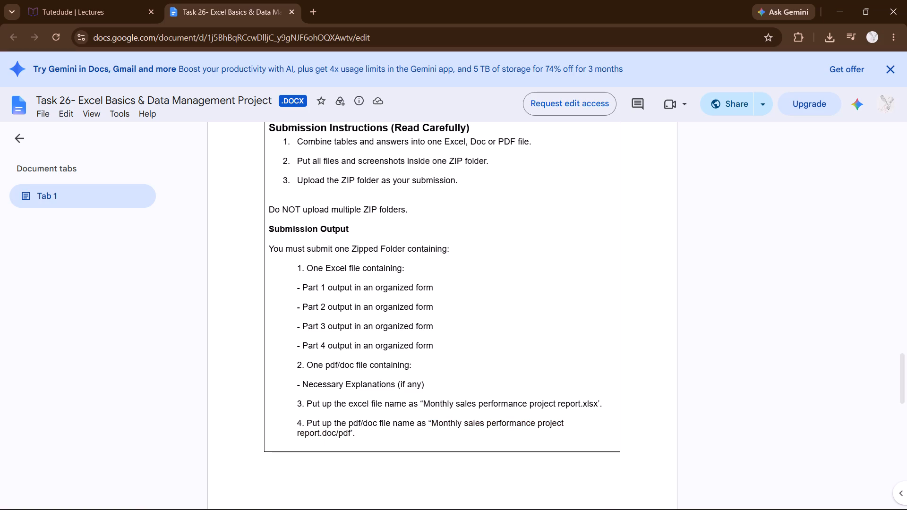
pyautogui.moveTo(466, 210); pyautogui.dragTo(471, 213)
pyautogui.moveTo(343, 234); pyautogui.dragTo(350, 247)
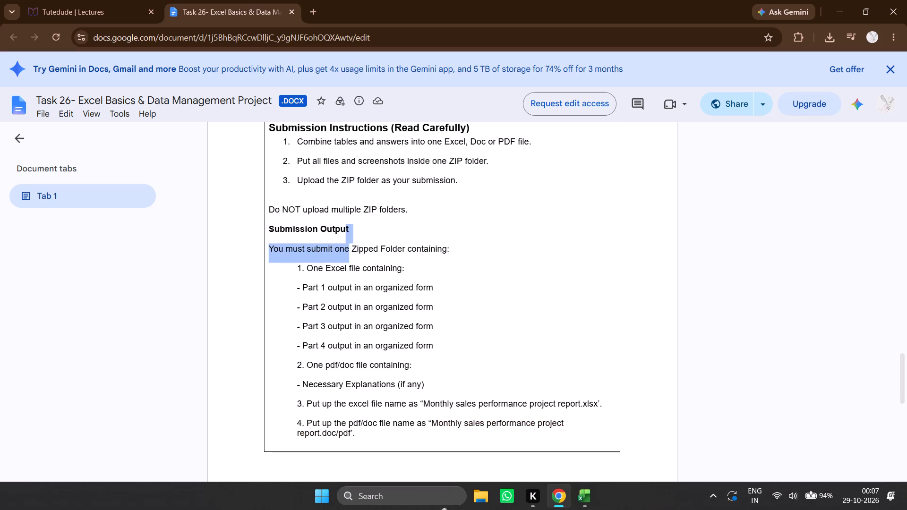
# Switch back to Excel and merge and center the empty range I1:P18 beside the tables on the Sales Data sheet.
pyautogui.click(577, 496)
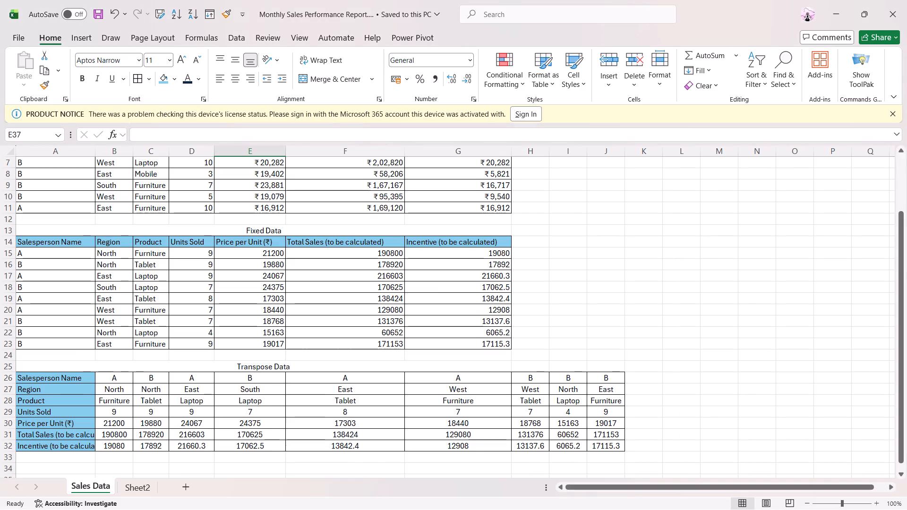
pyautogui.scroll(3, 495, 320)
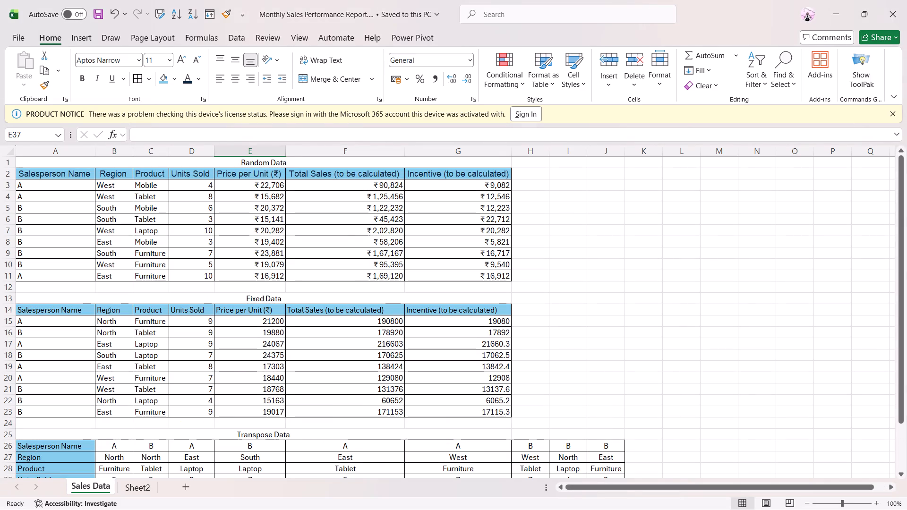
pyautogui.moveTo(571, 164); pyautogui.dragTo(843, 351)
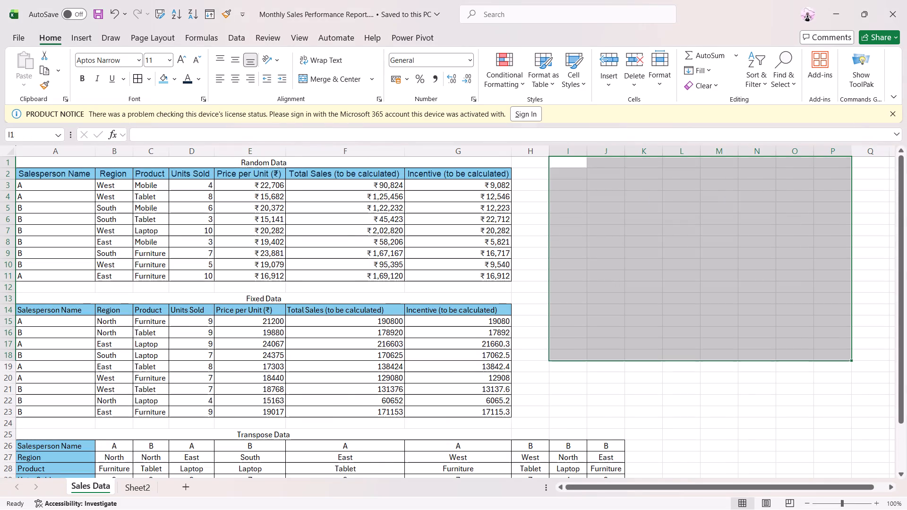
pyautogui.click(344, 84)
pyautogui.moveTo(656, 229); pyautogui.dragTo(664, 229)
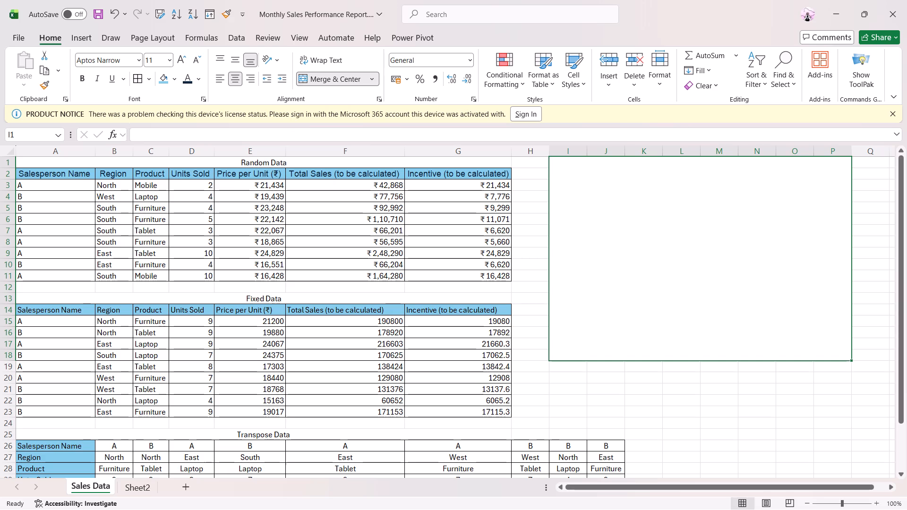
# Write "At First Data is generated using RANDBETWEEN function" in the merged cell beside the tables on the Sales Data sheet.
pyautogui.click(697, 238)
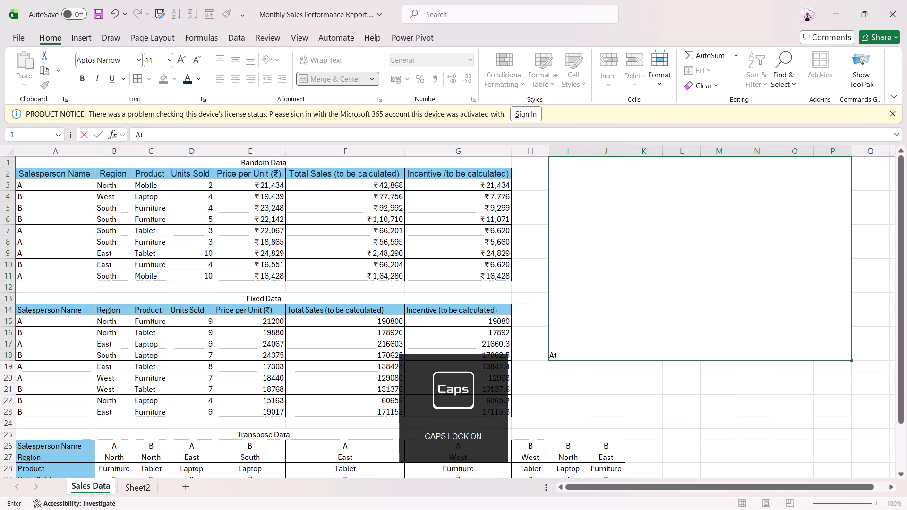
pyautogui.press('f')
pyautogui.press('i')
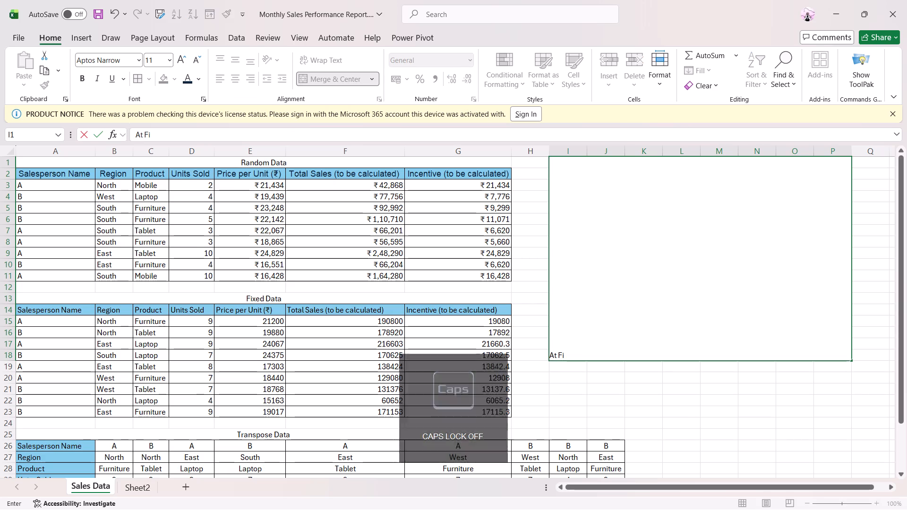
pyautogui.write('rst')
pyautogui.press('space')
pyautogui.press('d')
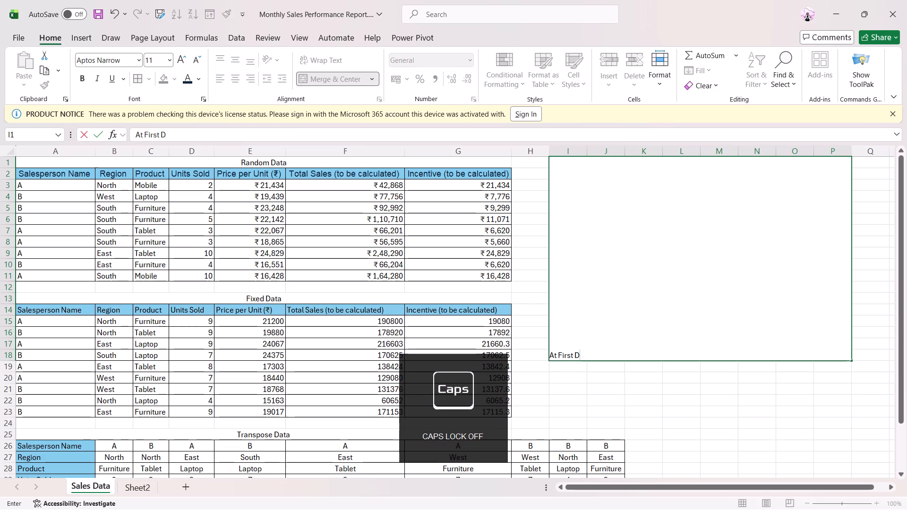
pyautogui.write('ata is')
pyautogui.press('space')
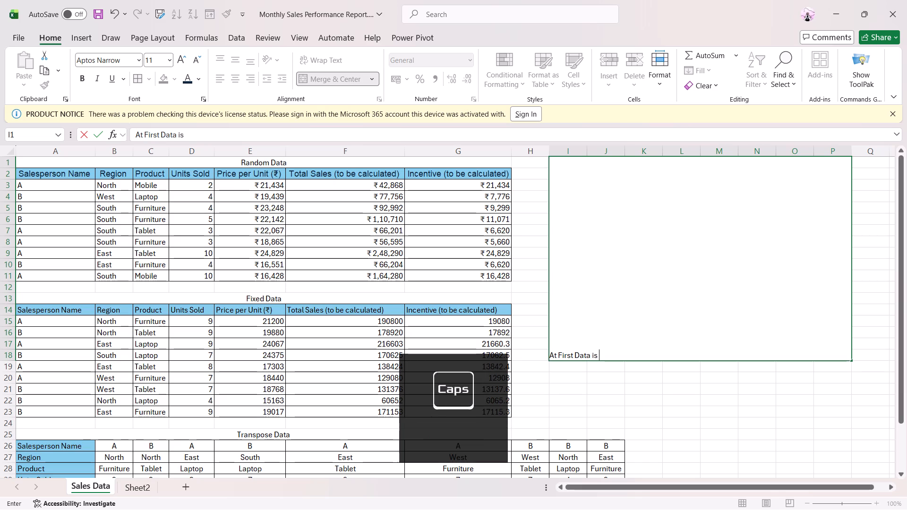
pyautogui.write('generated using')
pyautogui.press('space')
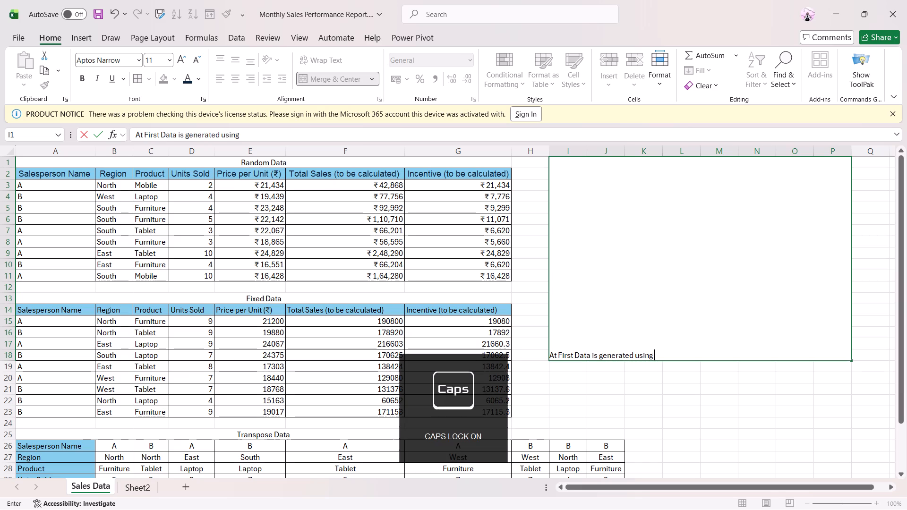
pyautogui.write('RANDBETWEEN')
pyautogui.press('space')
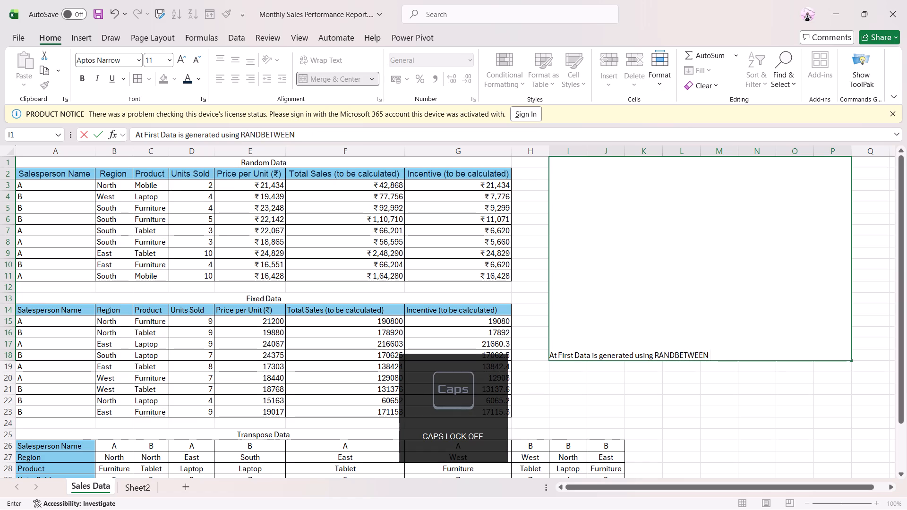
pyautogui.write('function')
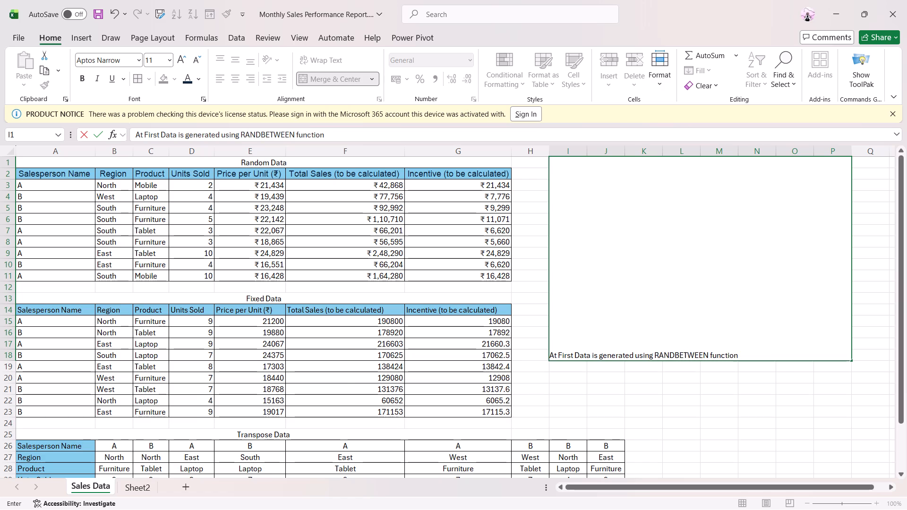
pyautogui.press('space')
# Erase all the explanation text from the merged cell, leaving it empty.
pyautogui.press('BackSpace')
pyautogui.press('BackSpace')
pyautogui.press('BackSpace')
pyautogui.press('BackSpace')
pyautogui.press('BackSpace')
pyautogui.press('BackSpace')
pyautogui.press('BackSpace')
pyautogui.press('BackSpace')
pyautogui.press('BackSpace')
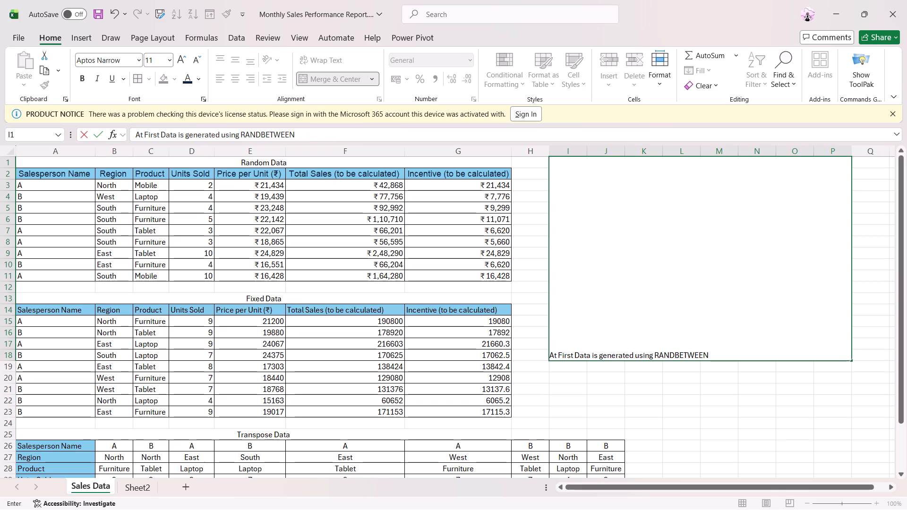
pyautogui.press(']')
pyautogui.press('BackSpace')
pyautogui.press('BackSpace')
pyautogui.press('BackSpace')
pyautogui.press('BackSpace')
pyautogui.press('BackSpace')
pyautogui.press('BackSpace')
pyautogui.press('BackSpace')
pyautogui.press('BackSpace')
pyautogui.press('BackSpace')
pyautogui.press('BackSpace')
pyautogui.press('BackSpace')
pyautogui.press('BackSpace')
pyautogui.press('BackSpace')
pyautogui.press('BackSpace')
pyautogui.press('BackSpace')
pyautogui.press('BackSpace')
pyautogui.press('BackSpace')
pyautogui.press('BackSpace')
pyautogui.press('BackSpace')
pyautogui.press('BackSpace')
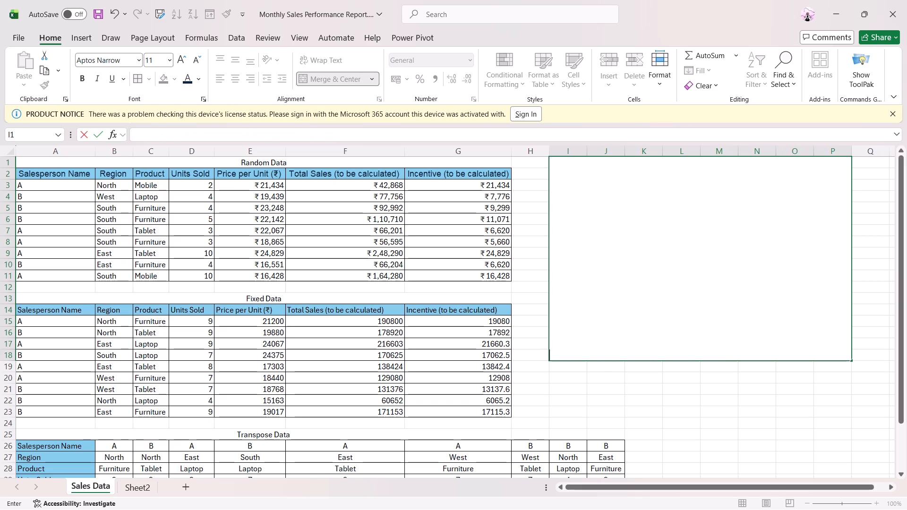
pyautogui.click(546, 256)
# Save the sales workbook.
pyautogui.scroll(-1, 635, 368)
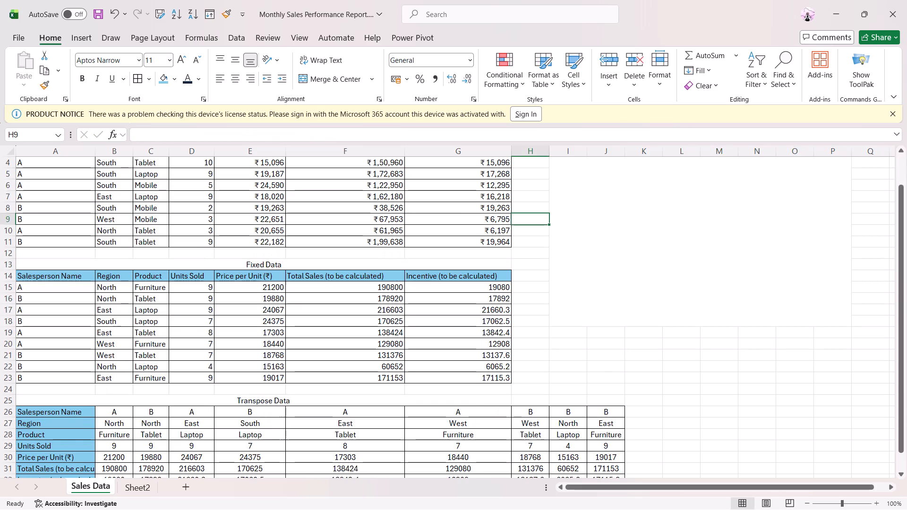
pyautogui.scroll(-2, 652, 404)
pyautogui.scroll(5, 652, 404)
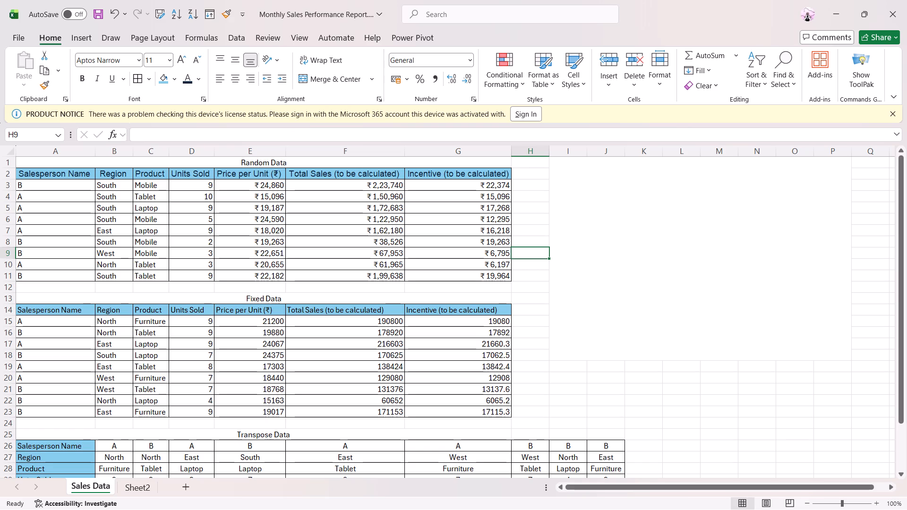
pyautogui.moveTo(753, 397); pyautogui.dragTo(757, 396)
pyautogui.scroll(-4, 757, 396)
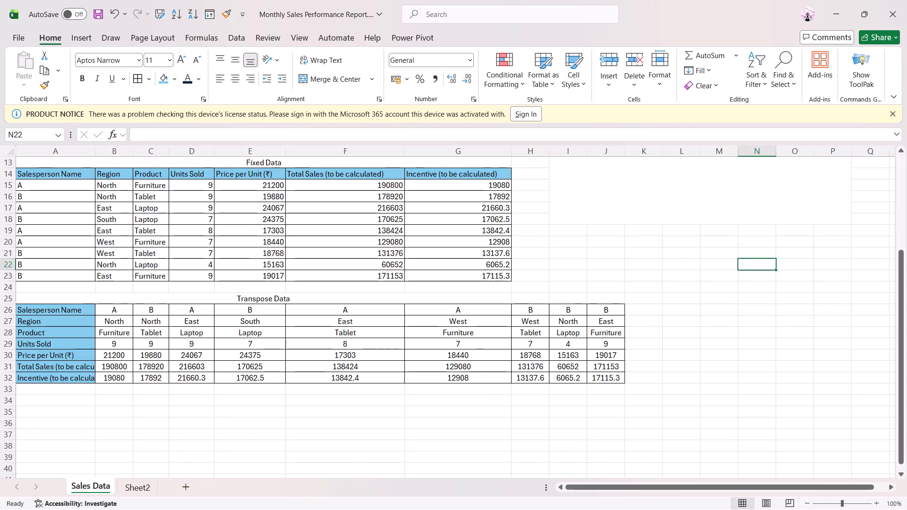
pyautogui.scroll(4, 754, 397)
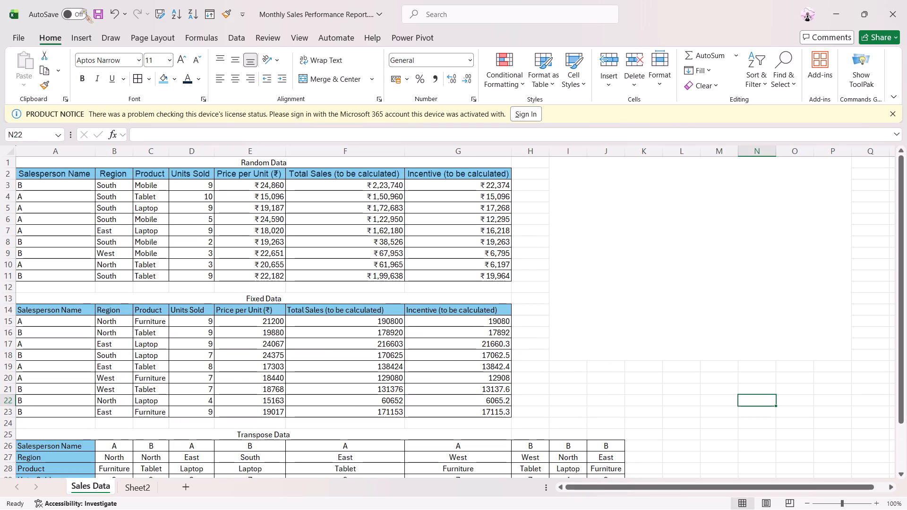
pyautogui.click(94, 19)
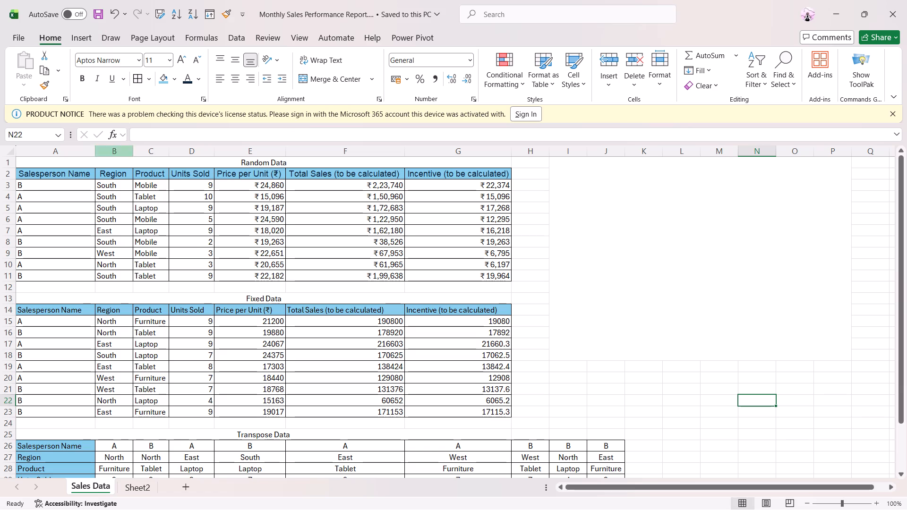
pyautogui.click(94, 14)
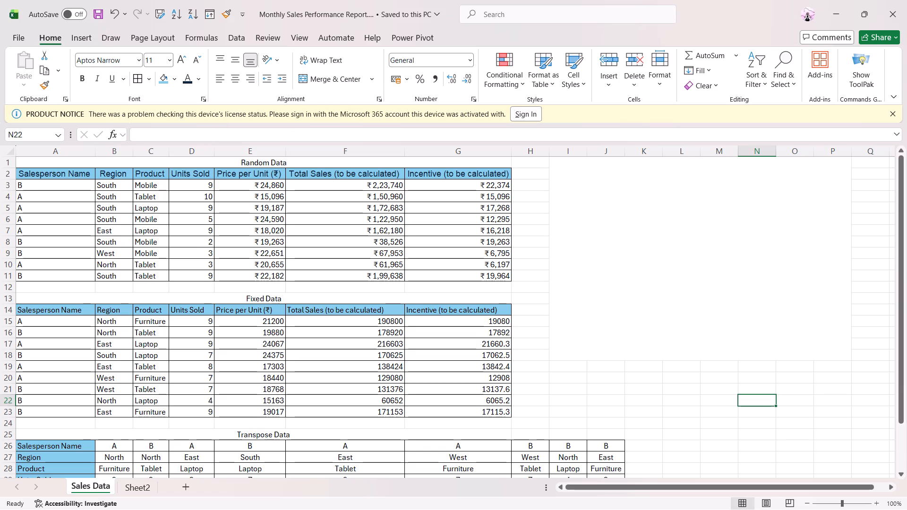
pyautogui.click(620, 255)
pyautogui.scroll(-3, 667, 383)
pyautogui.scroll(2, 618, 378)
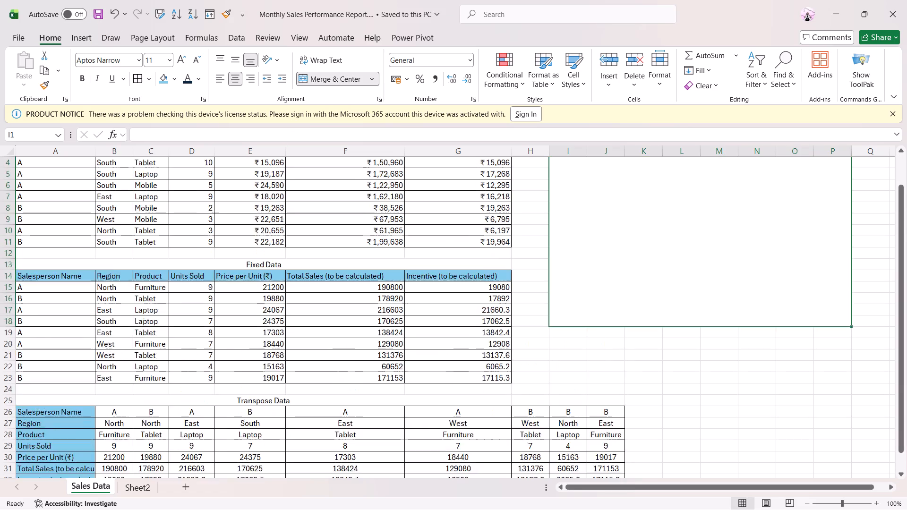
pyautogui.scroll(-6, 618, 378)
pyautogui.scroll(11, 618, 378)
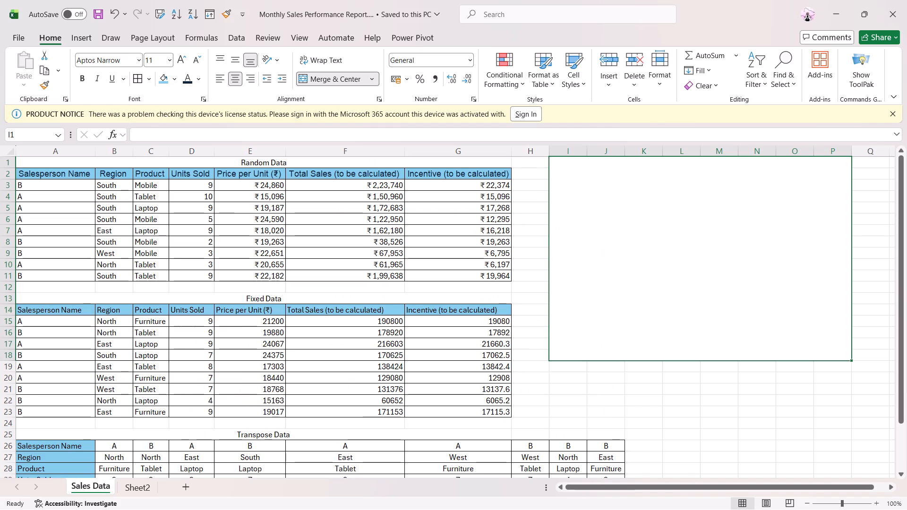
# Check the formulas behind the cells of the Random Data table, including Price per Unit, Total Sales and Incentive.
pyautogui.click(272, 197)
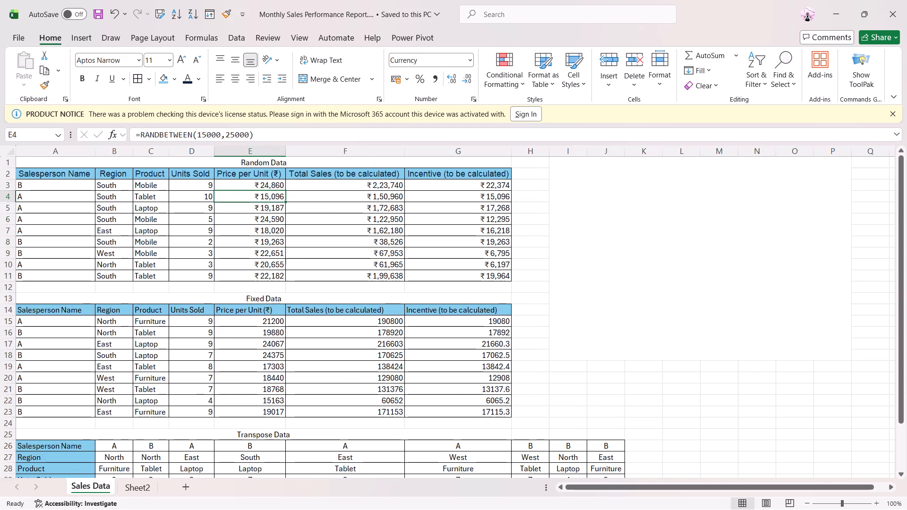
pyautogui.click(297, 187)
pyautogui.click(431, 189)
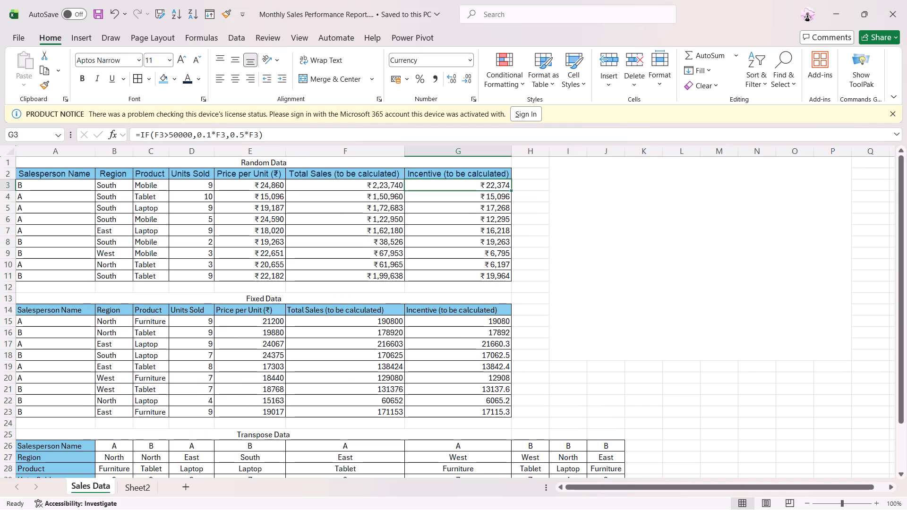
pyautogui.click(389, 192)
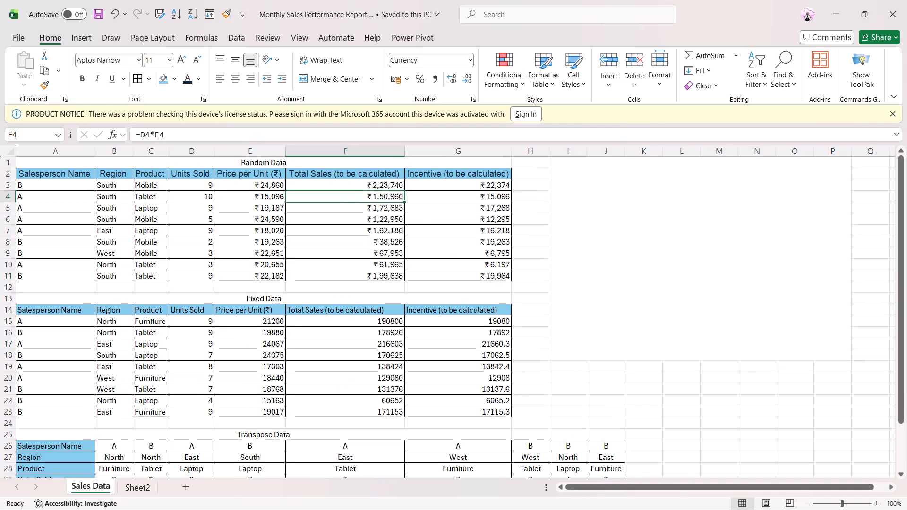
pyautogui.click(393, 186)
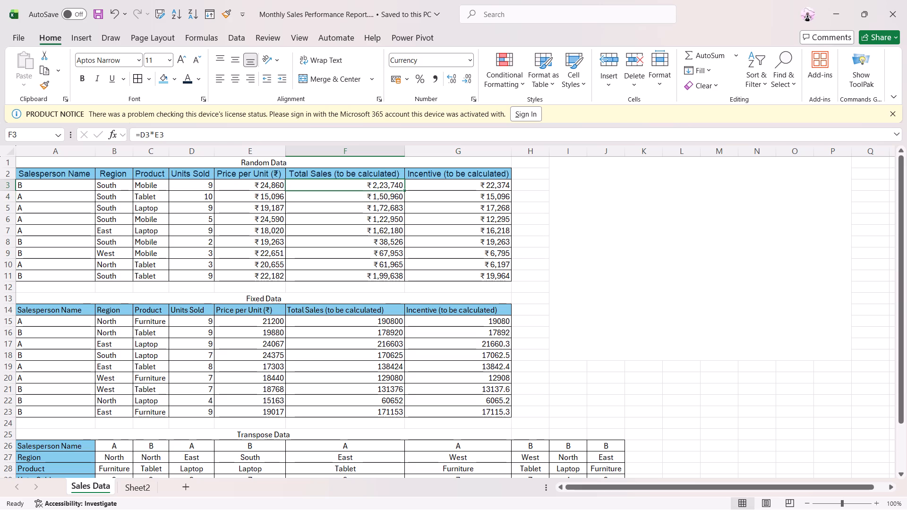
pyautogui.moveTo(384, 197); pyautogui.dragTo(443, 219)
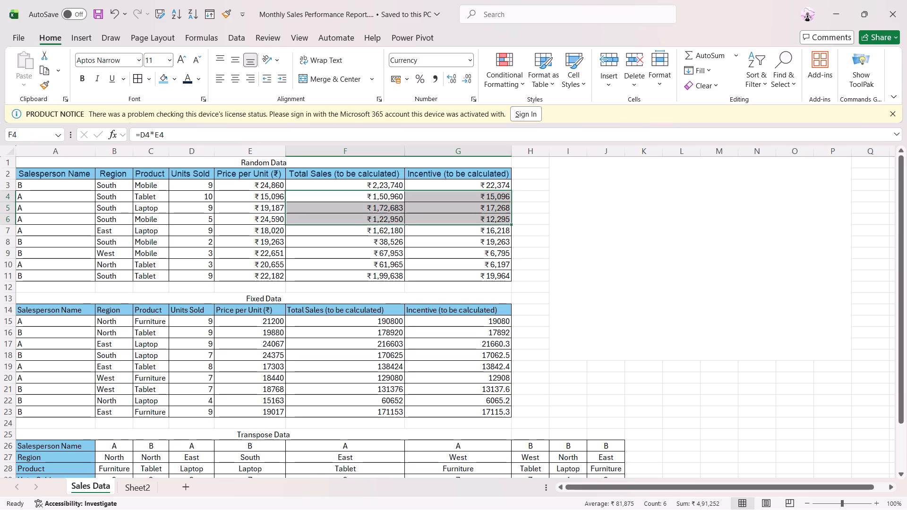
pyautogui.click(549, 225)
pyautogui.click(426, 192)
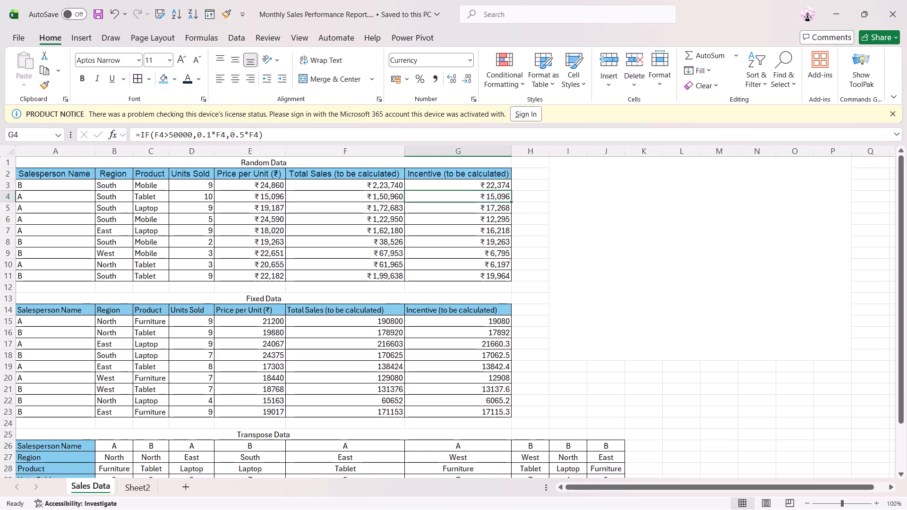
pyautogui.click(386, 185)
pyautogui.click(471, 201)
pyautogui.click(253, 206)
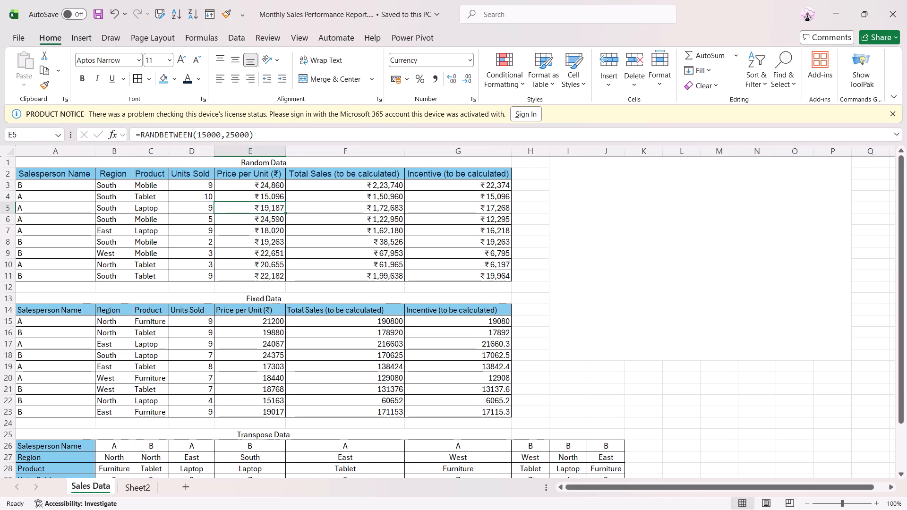
pyautogui.click(180, 199)
pyautogui.click(85, 197)
pyautogui.click(106, 227)
pyautogui.click(158, 225)
pyautogui.click(244, 232)
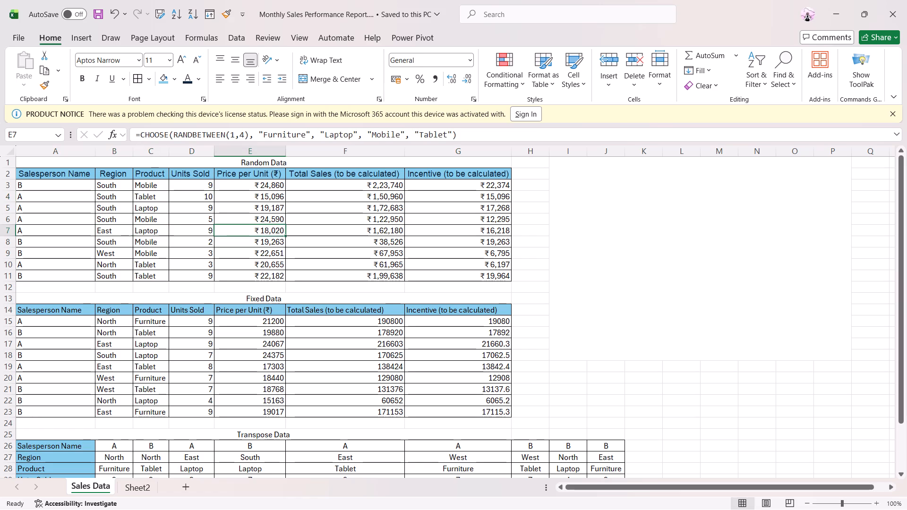
# Switch to the Task 26 document in Chrome and reread the screenshot requirements and Submission Instructions.
pyautogui.click(567, 494)
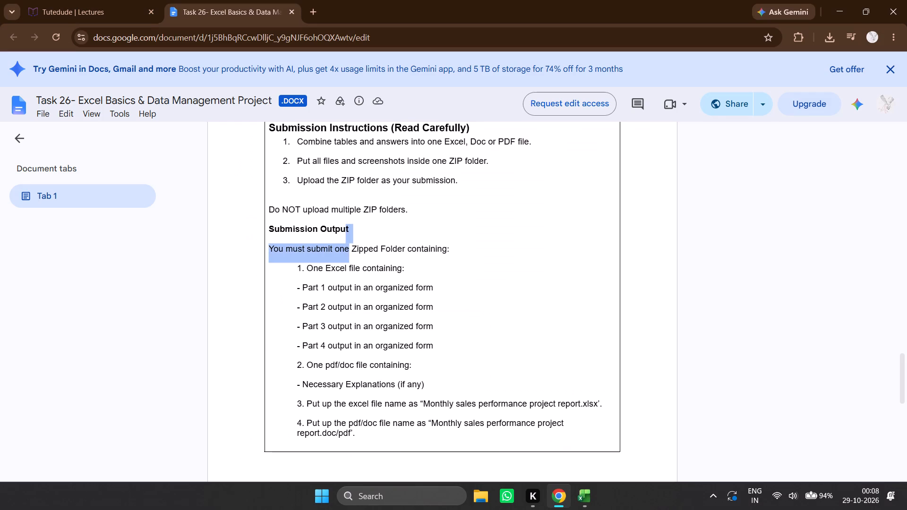
pyautogui.click(340, 248)
pyautogui.scroll(4, 331, 246)
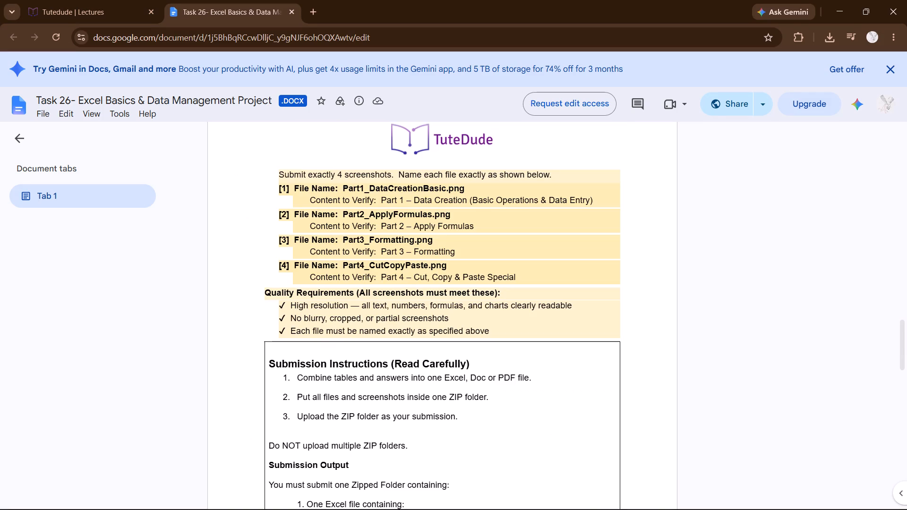
pyautogui.scroll(-3, 378, 332)
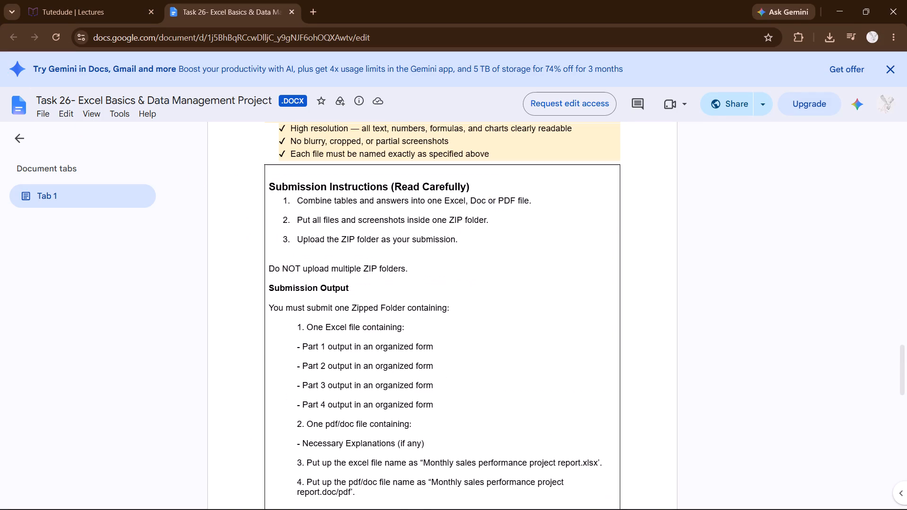
# On the Tutedude course page, view the submission form for the Excel Basics & Data Management Project assignment and cancel it.
pyautogui.click(81, 0)
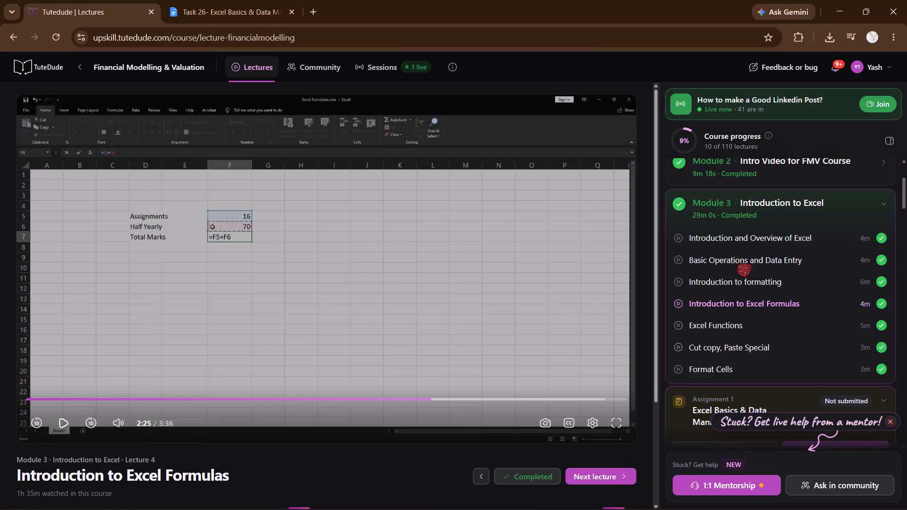
pyautogui.scroll(7, 829, 315)
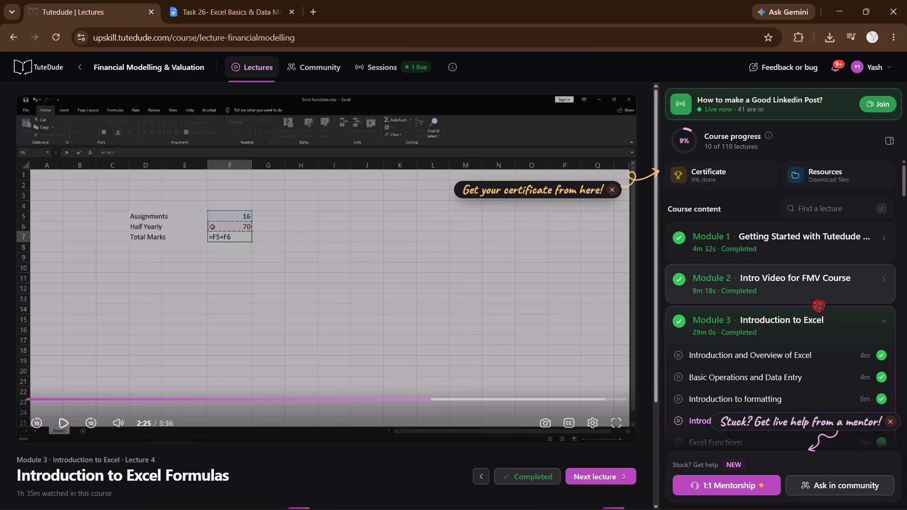
pyautogui.scroll(-4, 812, 299)
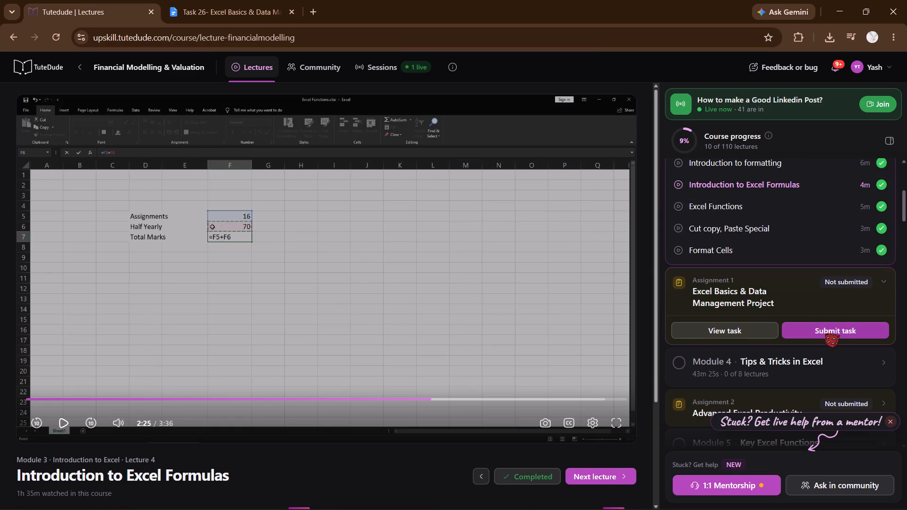
pyautogui.click(825, 333)
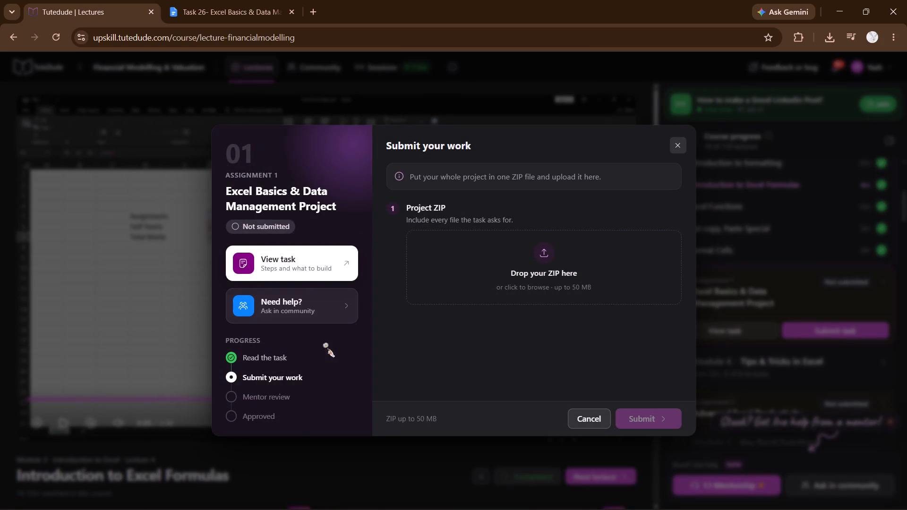
pyautogui.click(597, 411)
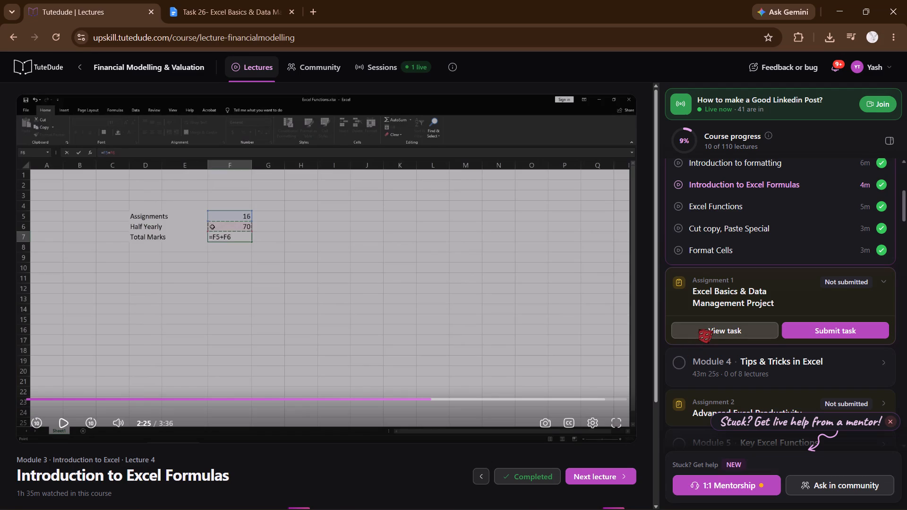
# Open another copy of the assignment's task document, skim Parts 1 and 2, and close it.
pyautogui.click(699, 329)
pyautogui.scroll(-3, 368, 344)
pyautogui.scroll(-5, 308, 208)
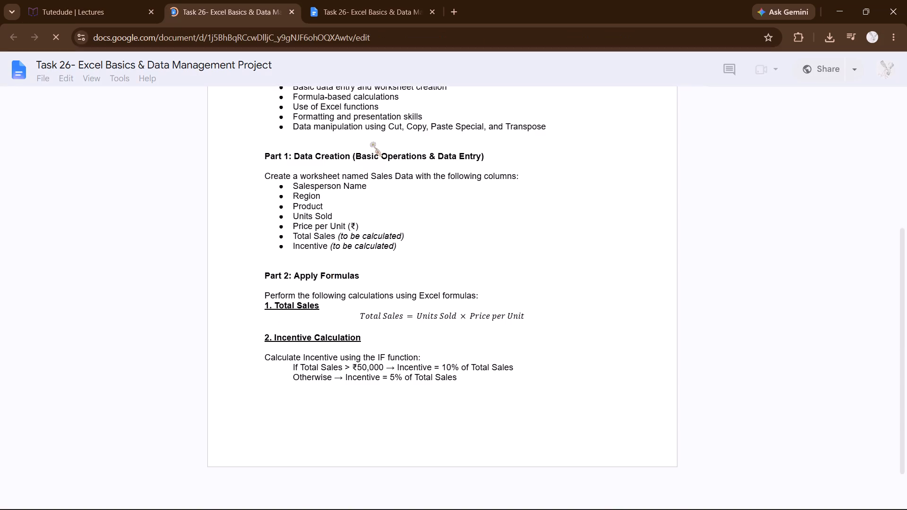
pyautogui.click(299, 15)
pyautogui.click(293, 15)
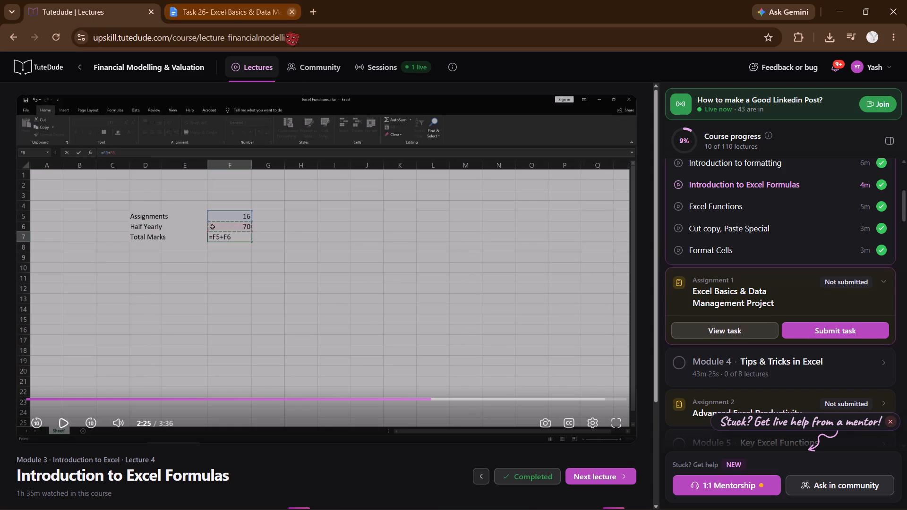
# Switch to the Task 26 document and reread the Submission Output requirements at its end.
pyautogui.click(224, 2)
pyautogui.scroll(-11, 318, 261)
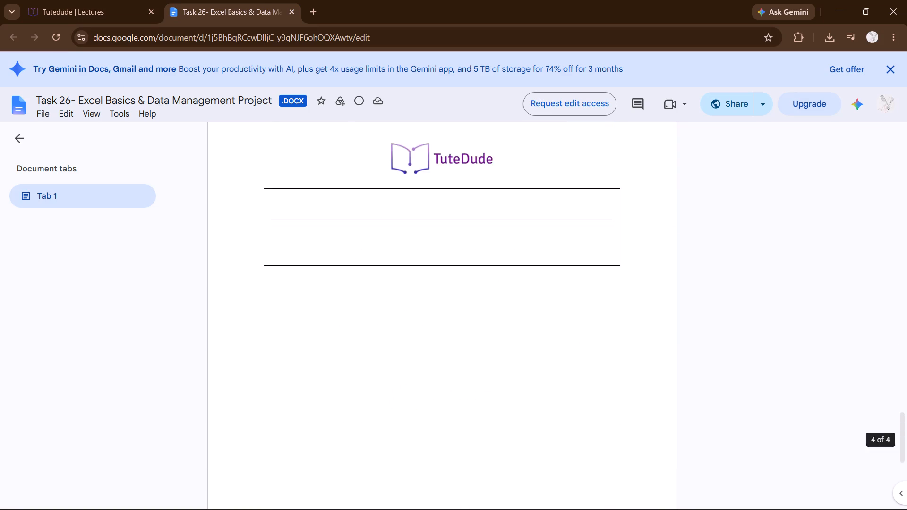
pyautogui.scroll(-2, 349, 282)
pyautogui.scroll(11, 349, 286)
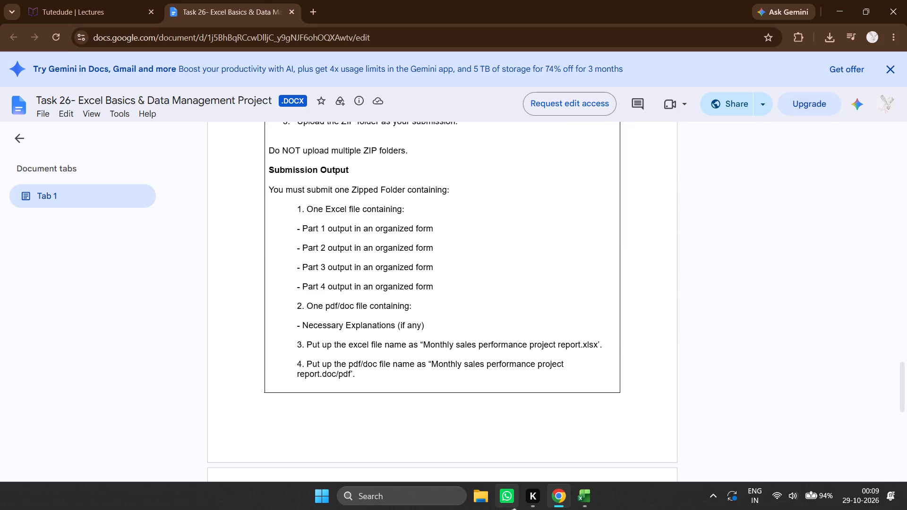
# Switch to File Explorer and open the TuteDude folder on New Volume (D:).
pyautogui.click(488, 509)
pyautogui.doubleClick(342, 115)
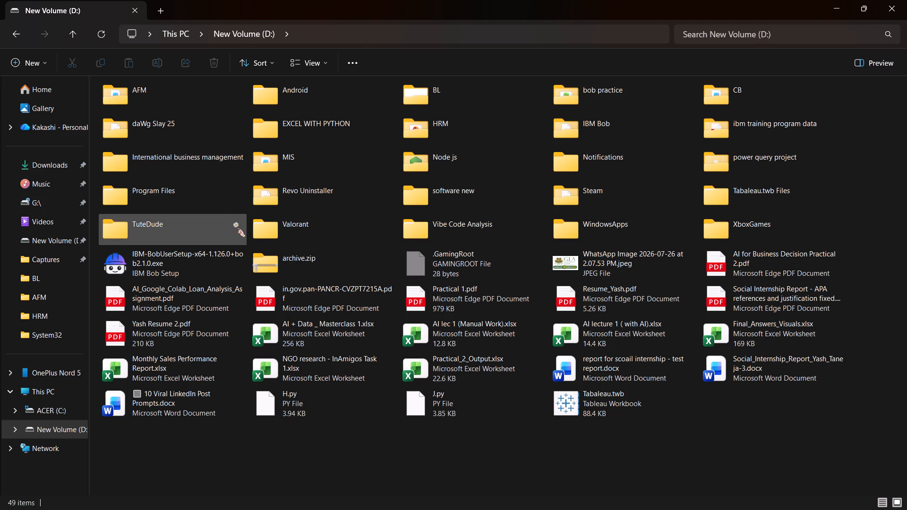
pyautogui.doubleClick(205, 227)
pyautogui.moveTo(347, 146); pyautogui.dragTo(347, 145)
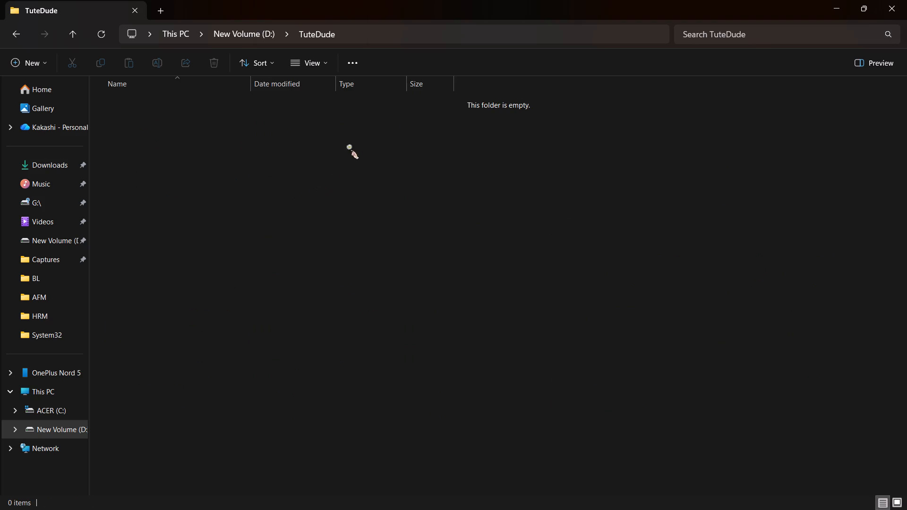
pyautogui.moveTo(347, 145); pyautogui.dragTo(340, 190)
pyautogui.moveTo(309, 240); pyautogui.dragTo(208, 353)
# Switch to Excel and save the workbook as Monthly Sales Performance Report.xlsx in the TuteDude folder on New Volume (D:).
pyautogui.moveTo(426, 509); pyautogui.dragTo(511, 489)
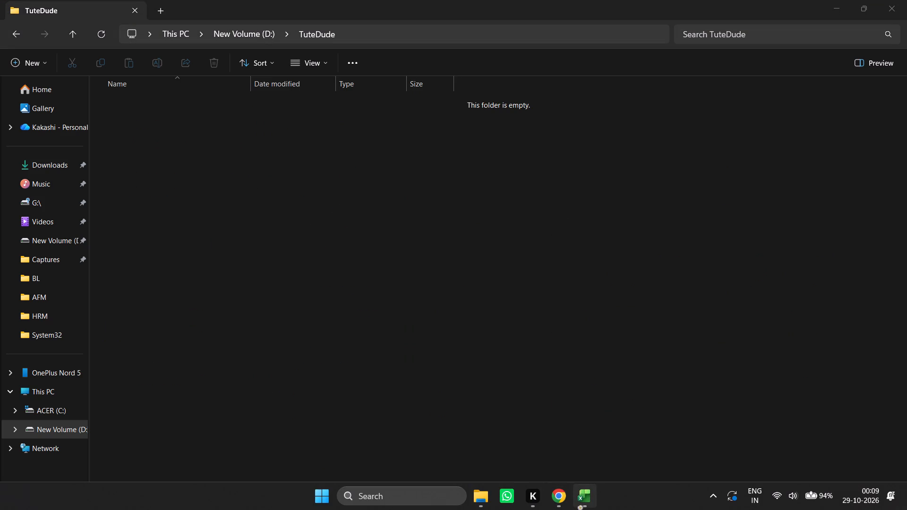
pyautogui.click(578, 506)
pyautogui.doubleClick(98, 21)
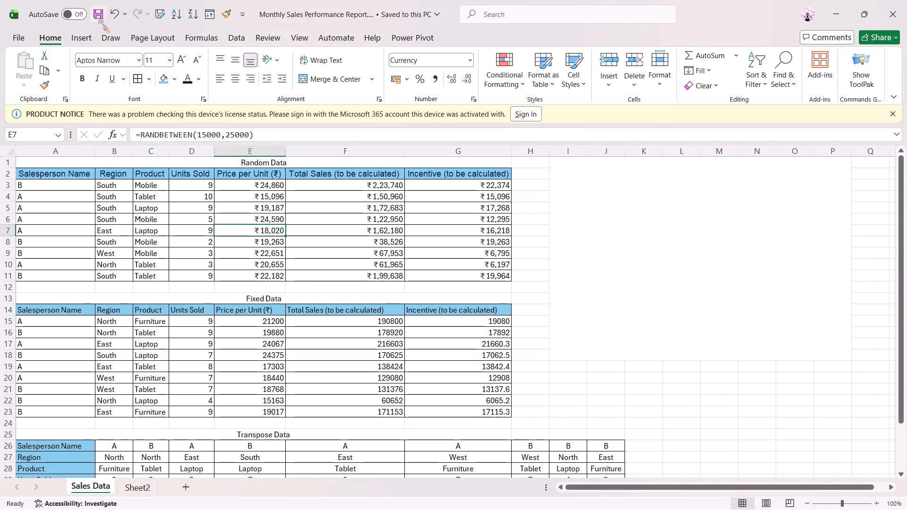
pyautogui.click(8, 39)
pyautogui.click(46, 220)
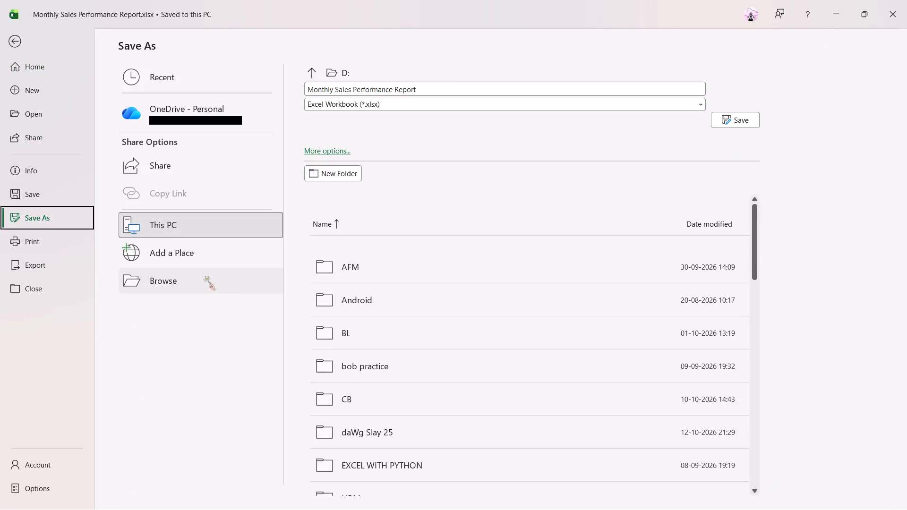
pyautogui.click(204, 277)
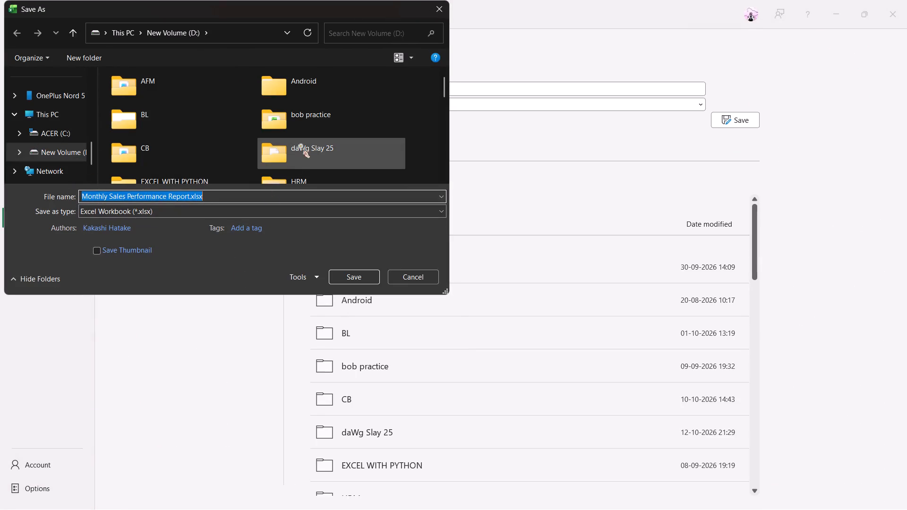
pyautogui.scroll(-2, 299, 144)
pyautogui.scroll(-4, 265, 124)
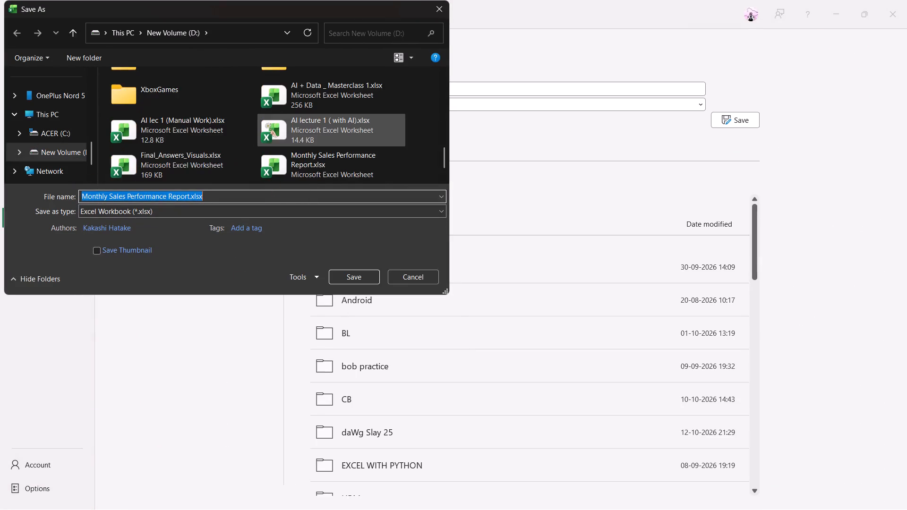
pyautogui.scroll(3, 271, 135)
pyautogui.scroll(-2, 184, 161)
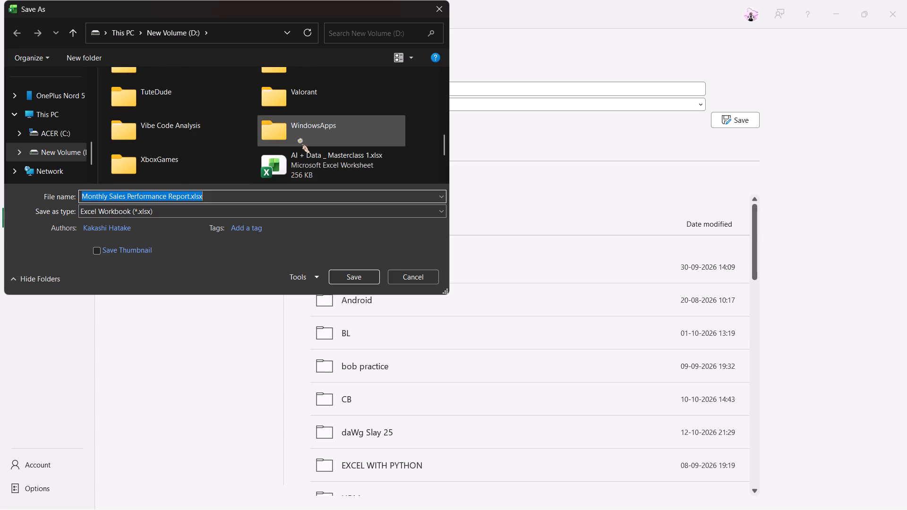
pyautogui.doubleClick(183, 107)
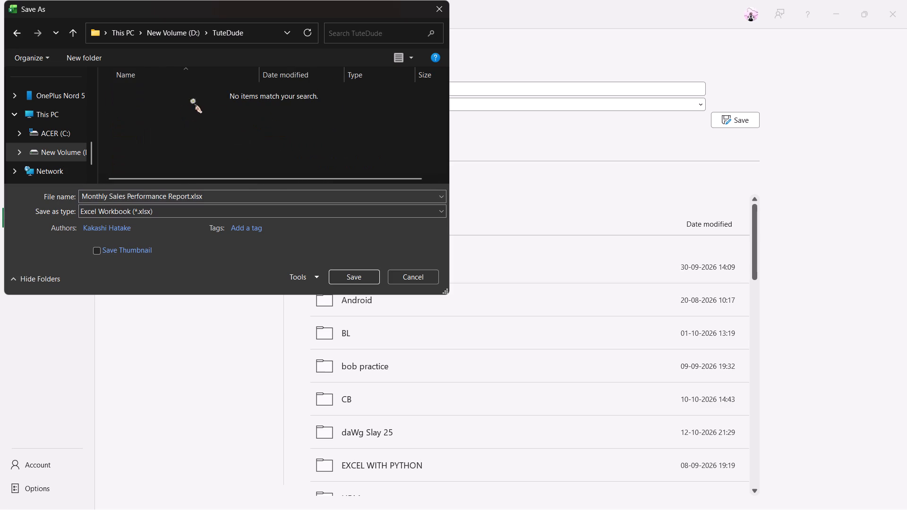
pyautogui.click(339, 279)
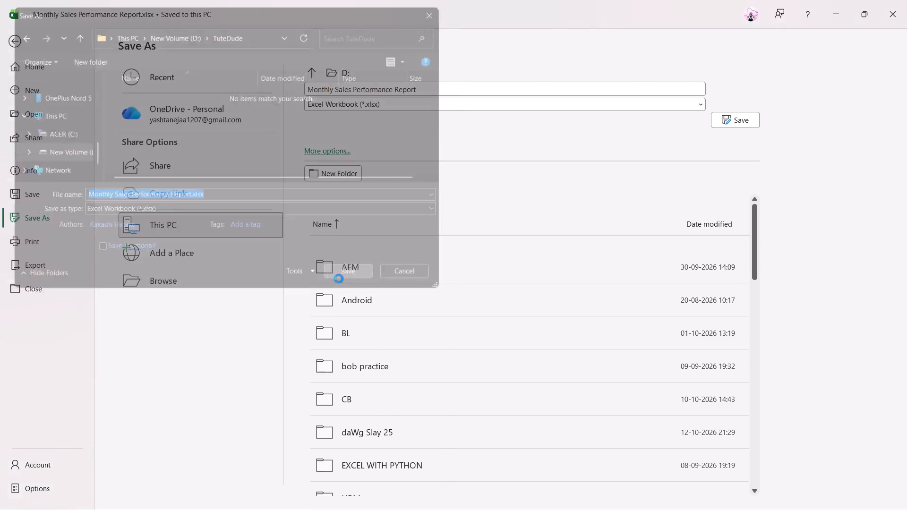
# Switch to File Explorer and look for a compression option for the saved workbook and the TuteDude folder.
pyautogui.click(484, 503)
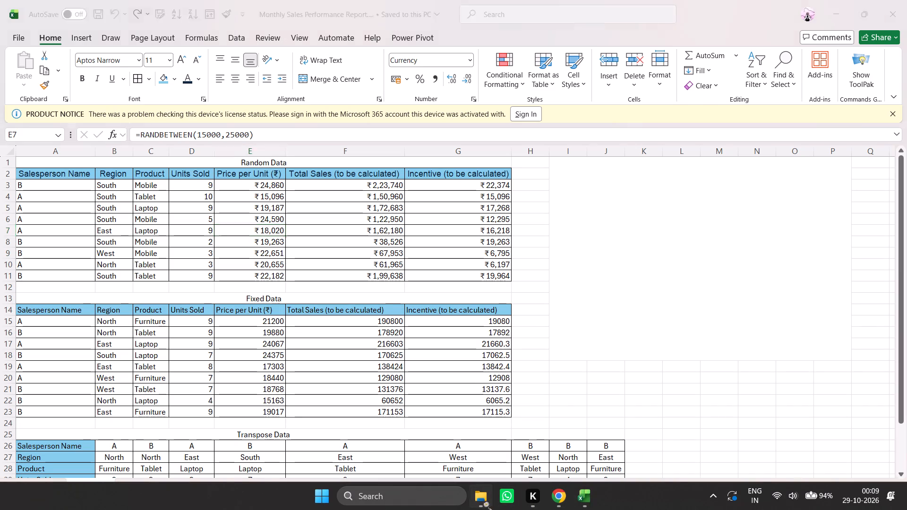
pyautogui.rightClick(200, 107)
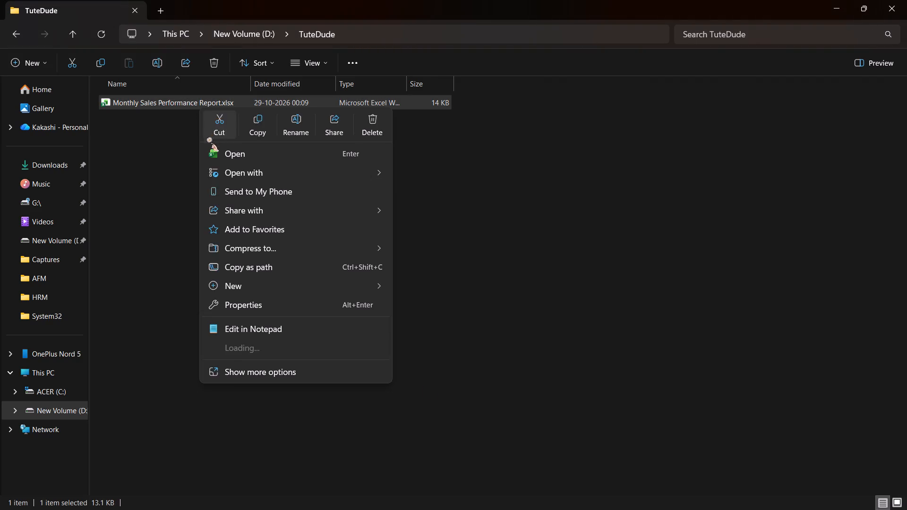
pyautogui.click(167, 215)
pyautogui.rightClick(167, 215)
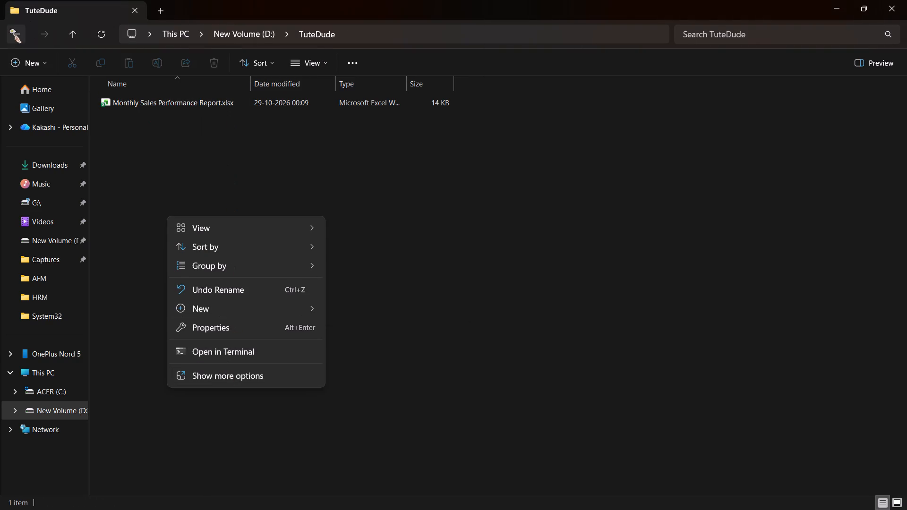
pyautogui.rightClick(149, 95)
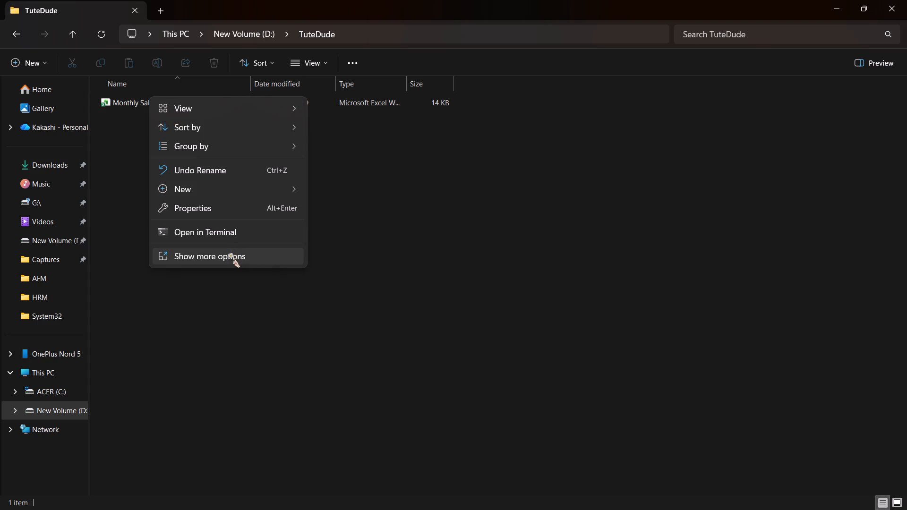
pyautogui.click(228, 255)
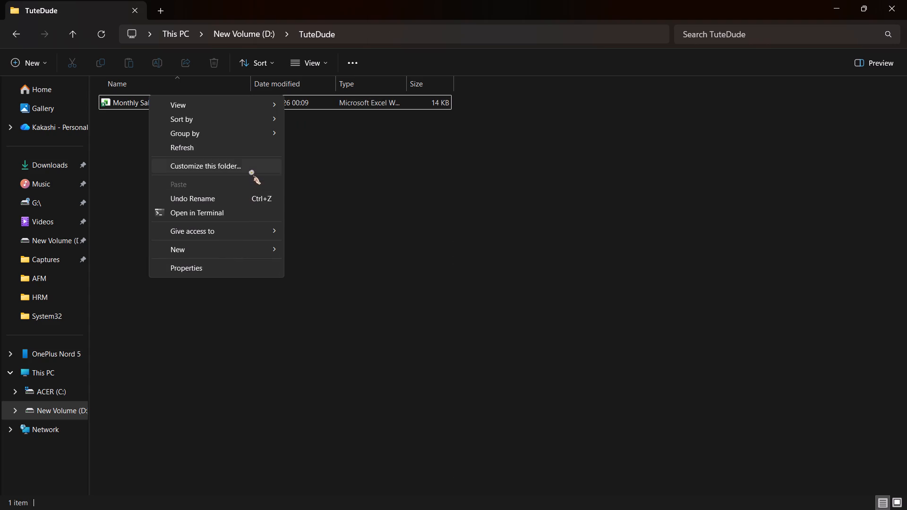
pyautogui.click(378, 238)
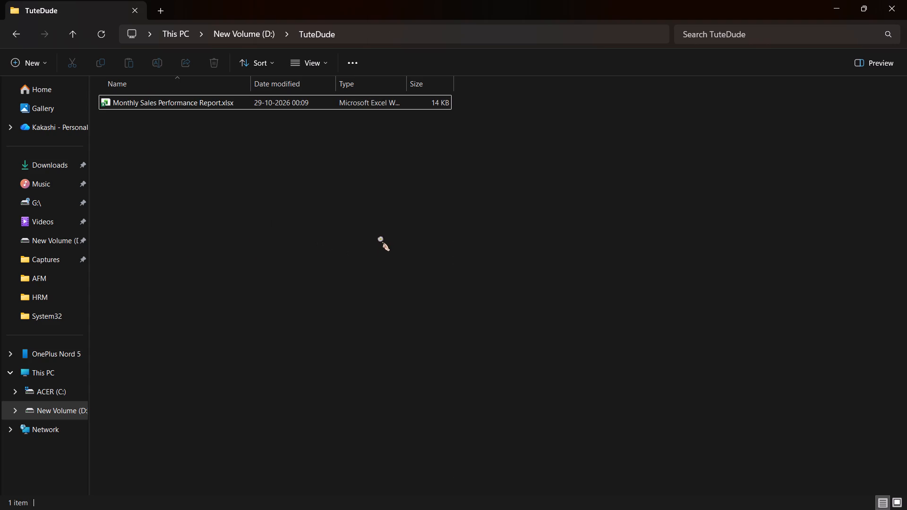
# Search Google in a new Chrome tab for "how to compress a folder" and read the Windows instructions.
pyautogui.click(558, 507)
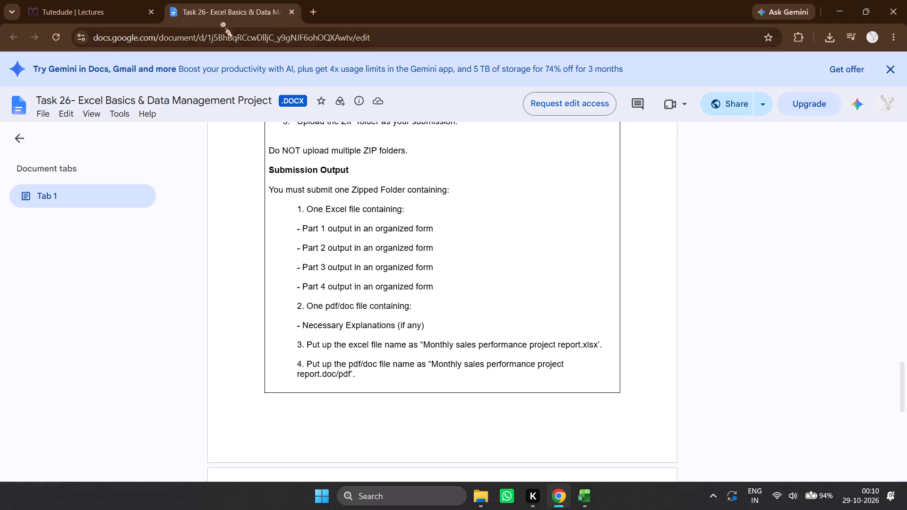
pyautogui.click(313, 10)
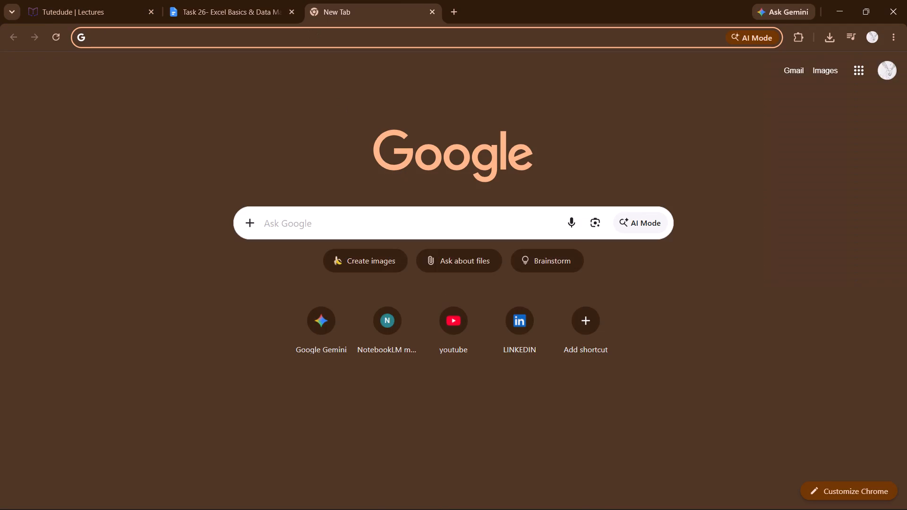
pyautogui.click(414, 218)
pyautogui.write('how to compress a folder')
pyautogui.press('Return')
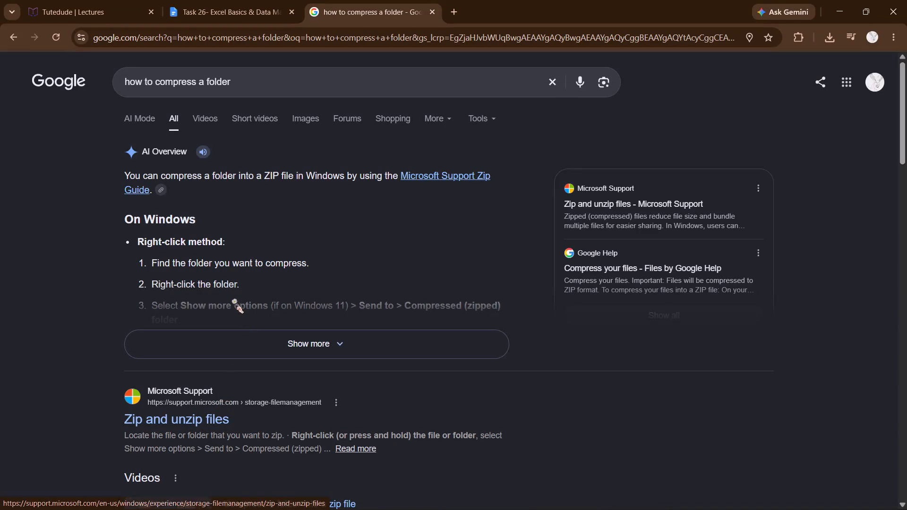
pyautogui.click(226, 335)
pyautogui.scroll(-1, 226, 335)
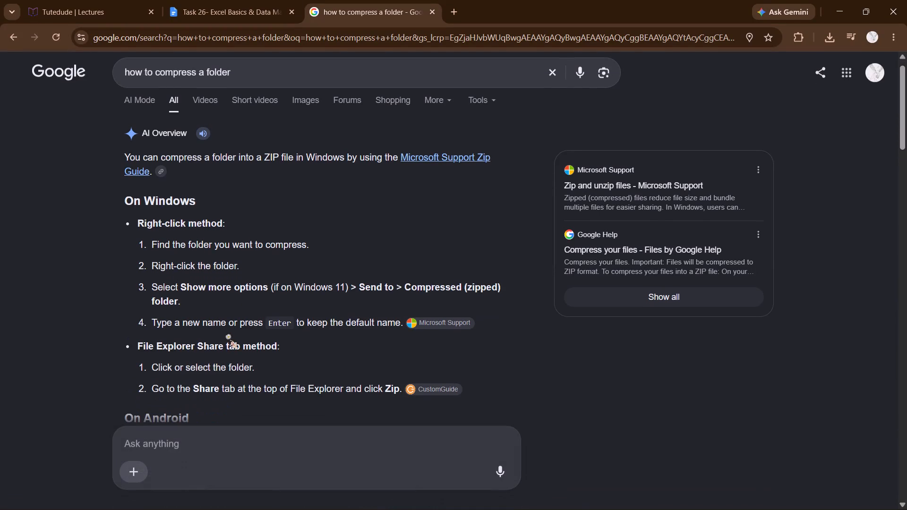
pyautogui.scroll(-1, 226, 335)
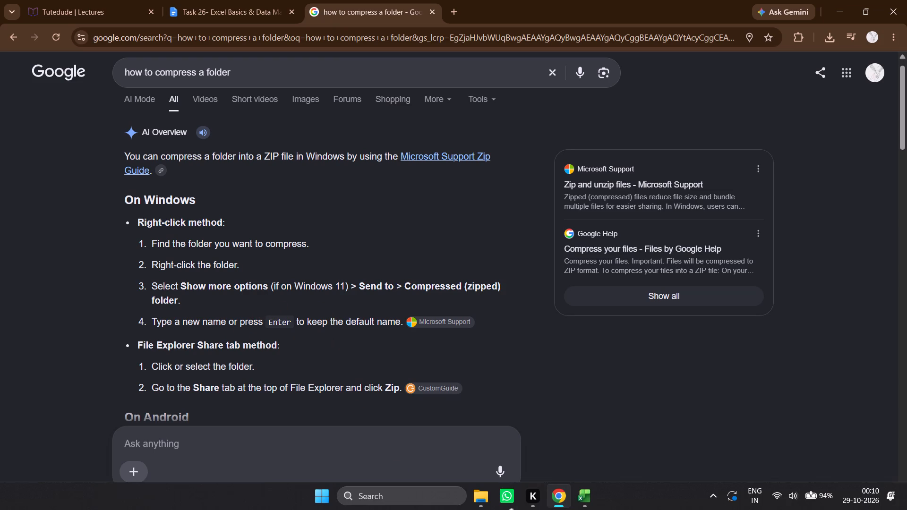
# Switch to File Explorer and create a new WinRAR ZIP archive named Assignment 1 in the TuteDude folder.
pyautogui.click(484, 503)
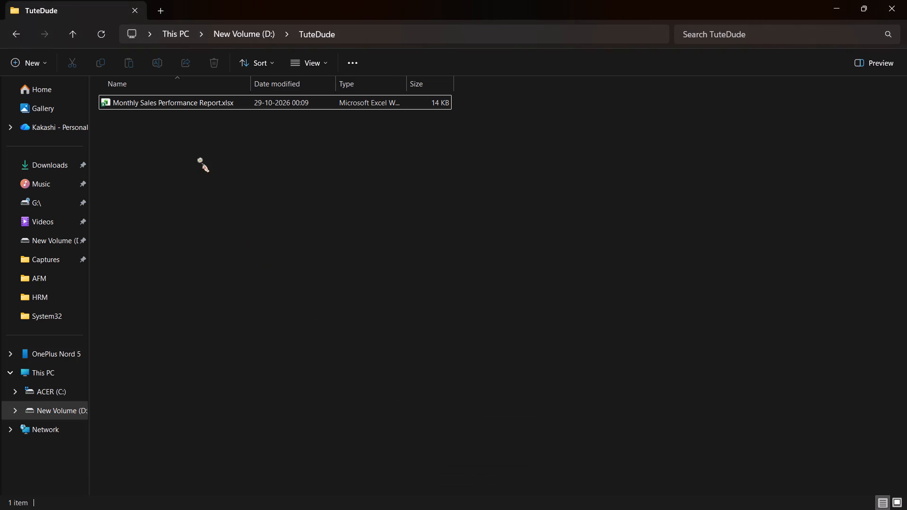
pyautogui.rightClick(197, 158)
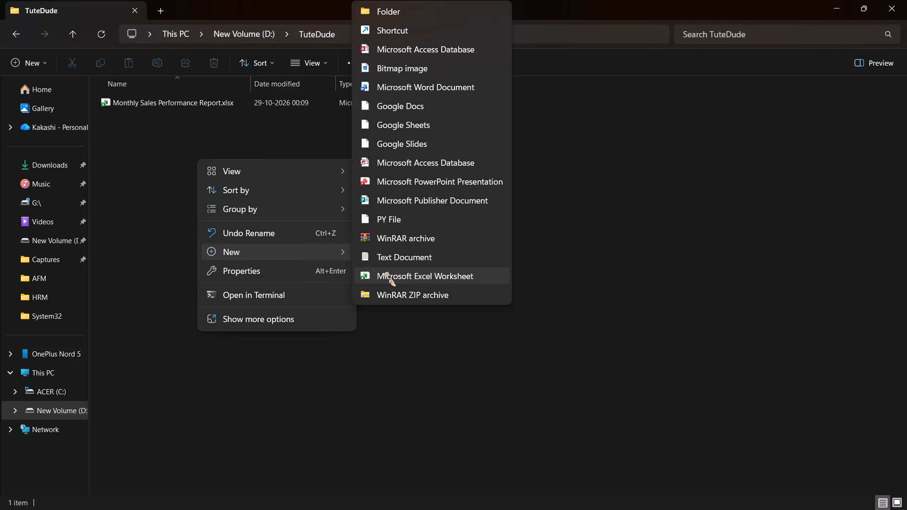
pyautogui.click(396, 302)
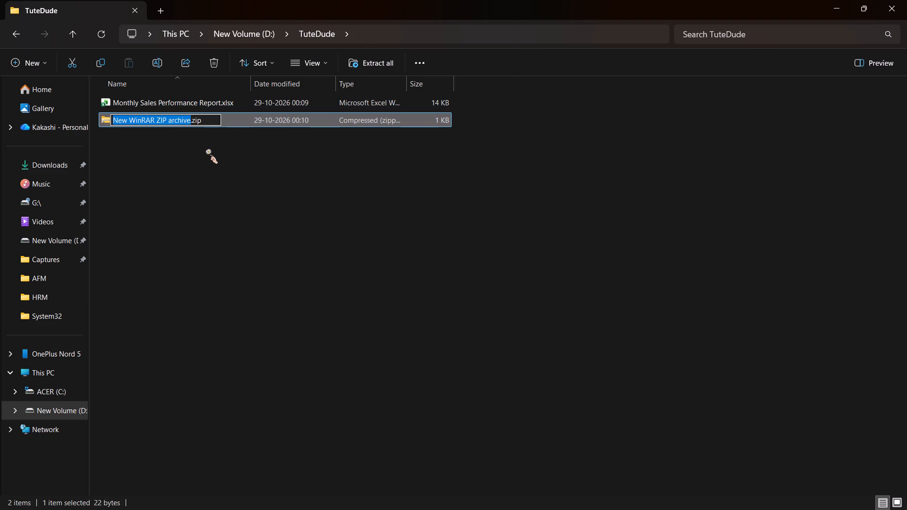
pyautogui.press('BackSpace')
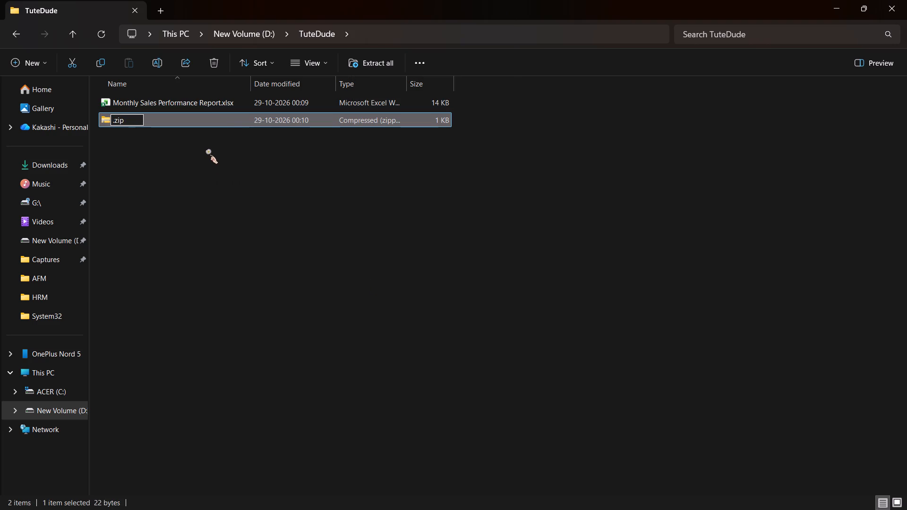
pyautogui.press('a')
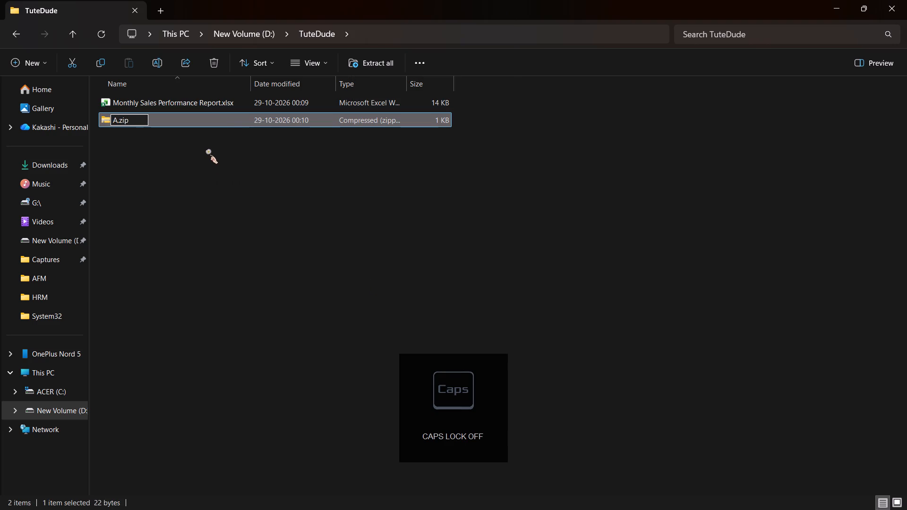
pyautogui.press('s')
pyautogui.write('si')
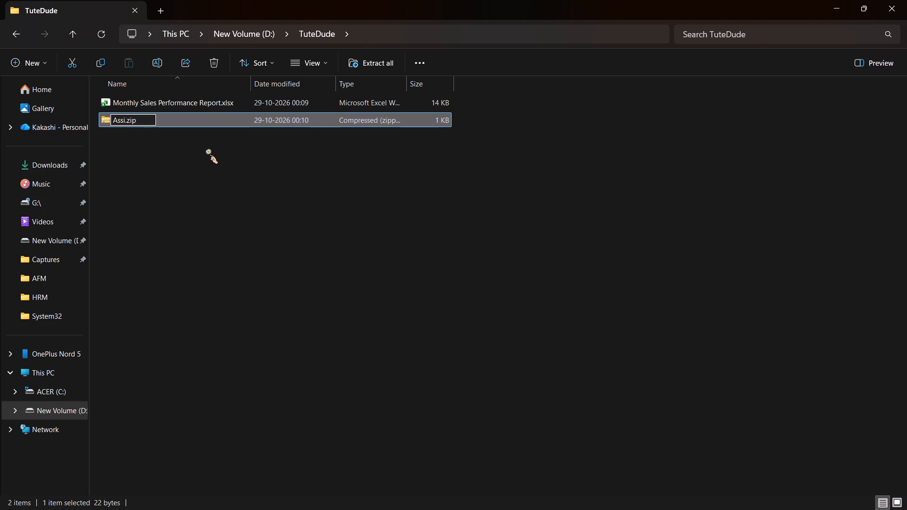
pyautogui.write('gnem==')
pyautogui.press('BackSpace')
pyautogui.press('BackSpace')
pyautogui.press('BackSpace')
pyautogui.press('BackSpace')
pyautogui.write('ment')
pyautogui.press('space')
pyautogui.press('1')
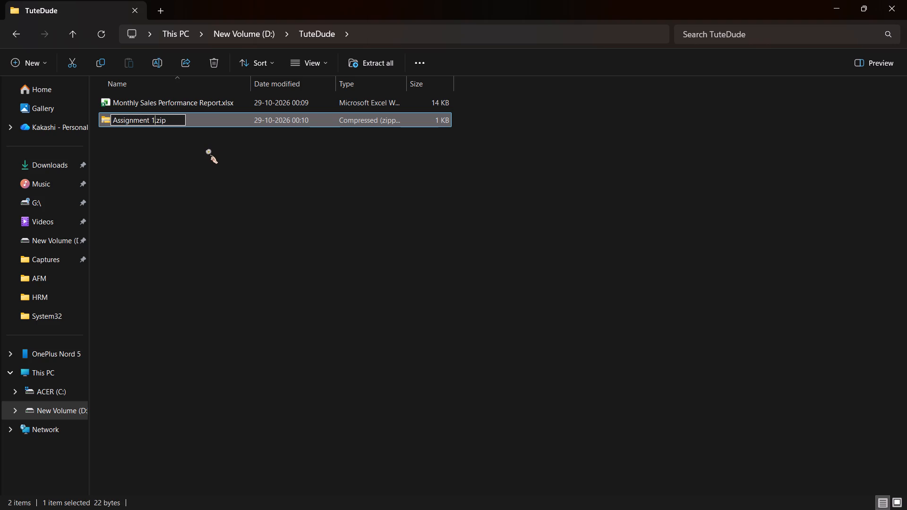
pyautogui.press('Return')
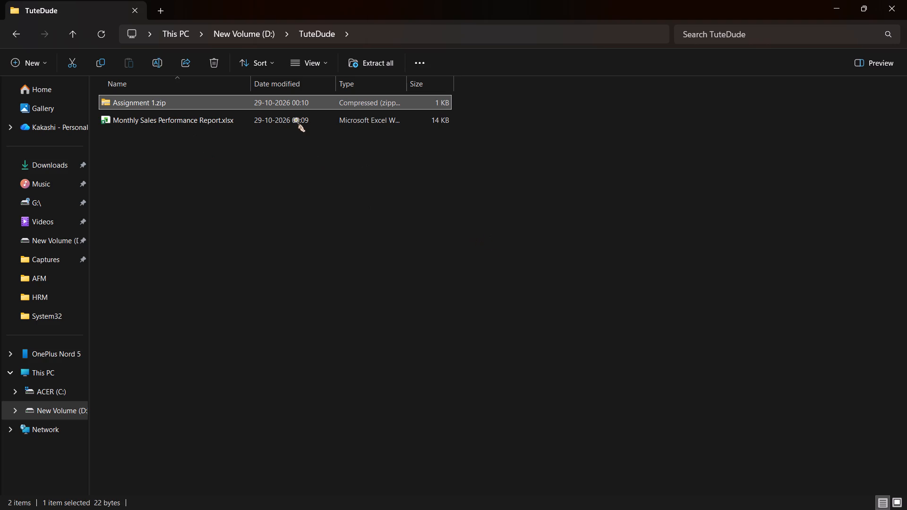
# Check inside Assignment 1.zip, return to the TuteDude folder, and add Monthly Sales Performance Report.xlsx to the archive.
pyautogui.doubleClick(291, 102)
pyautogui.click(11, 28)
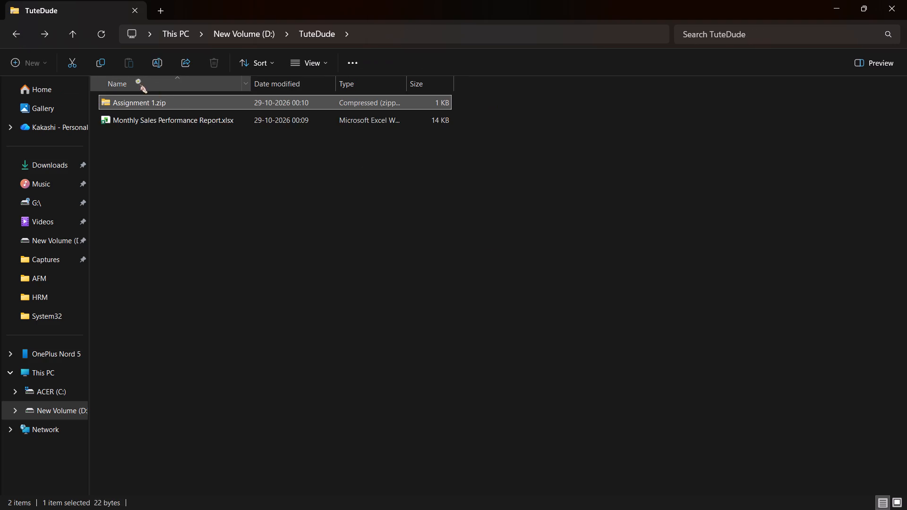
pyautogui.moveTo(194, 124); pyautogui.dragTo(192, 99)
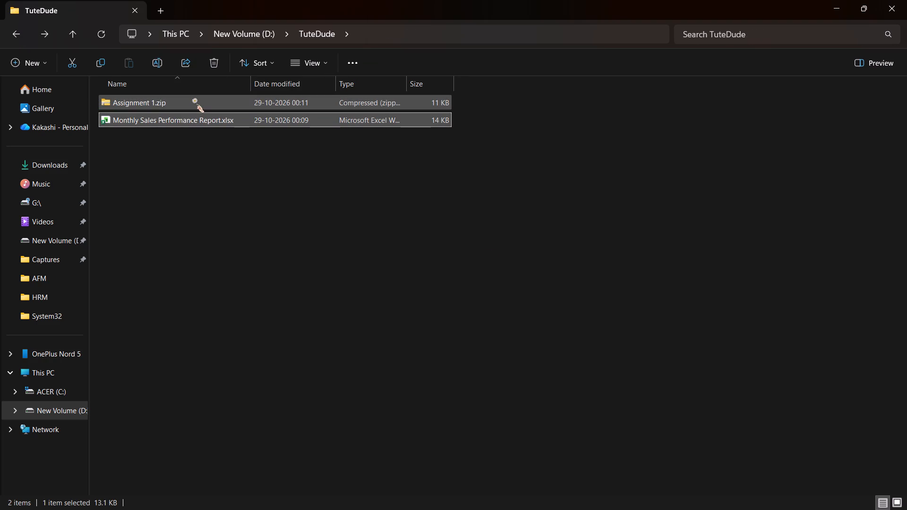
# Check the contents of Assignment 1.zip and return to the TuteDude folder.
pyautogui.doubleClick(198, 99)
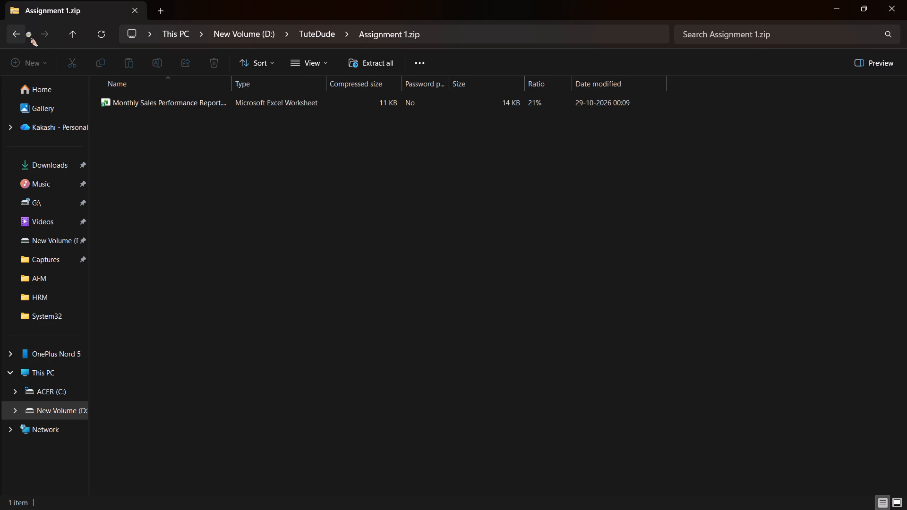
pyautogui.click(13, 34)
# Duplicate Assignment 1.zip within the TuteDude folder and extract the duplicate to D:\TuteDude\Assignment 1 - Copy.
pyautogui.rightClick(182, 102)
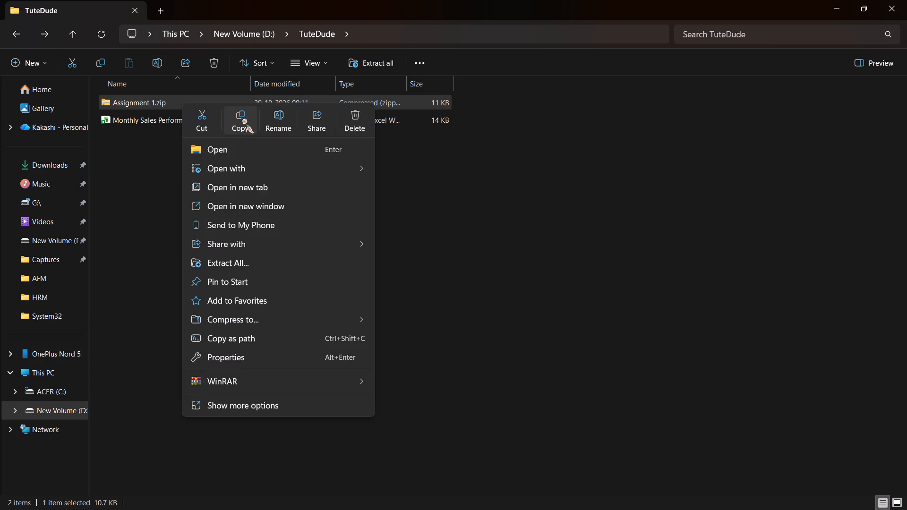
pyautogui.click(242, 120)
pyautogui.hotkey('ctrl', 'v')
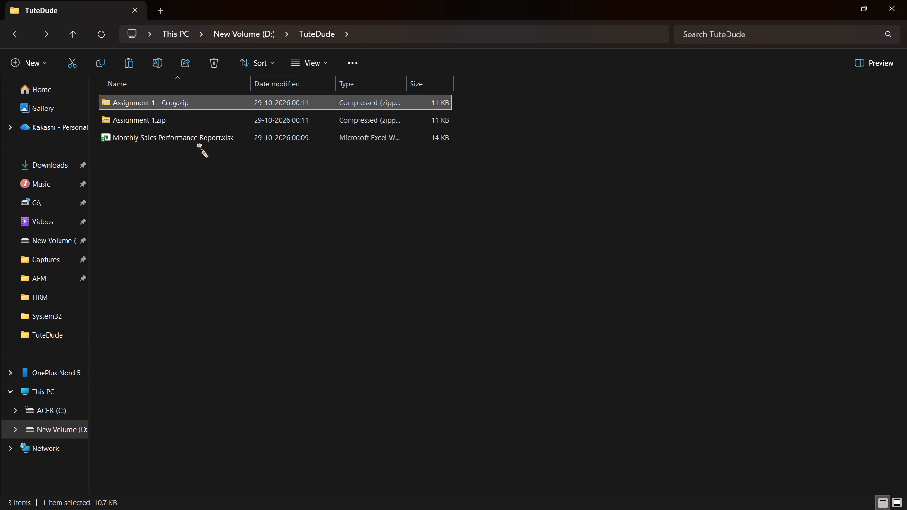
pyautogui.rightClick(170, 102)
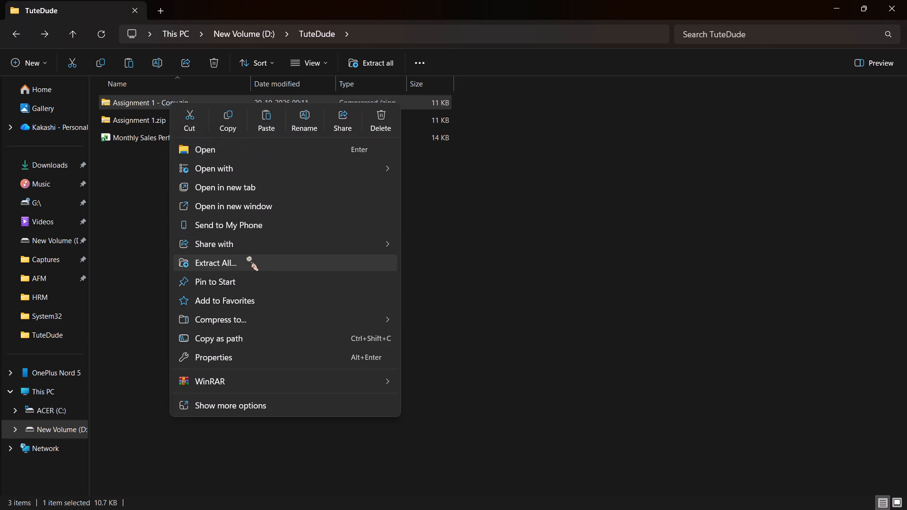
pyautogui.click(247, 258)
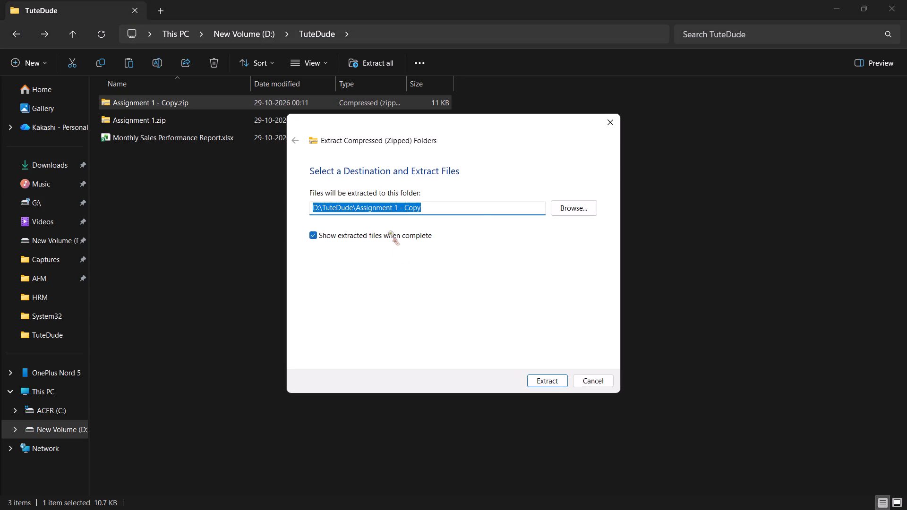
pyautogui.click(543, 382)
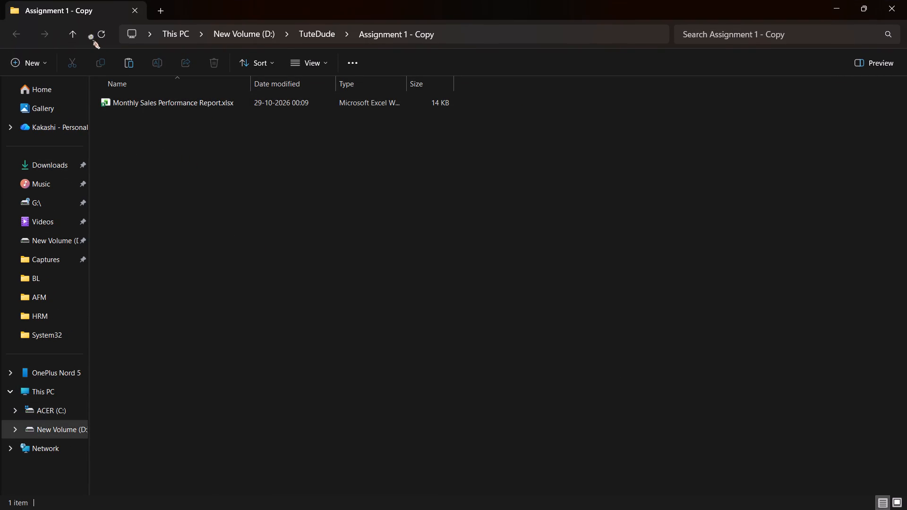
# Go back to TuteDude through the D: drive, look inside the extracted Assignment 1 - Copy folder, and return to TuteDude.
pyautogui.click(53, 432)
pyautogui.doubleClick(62, 433)
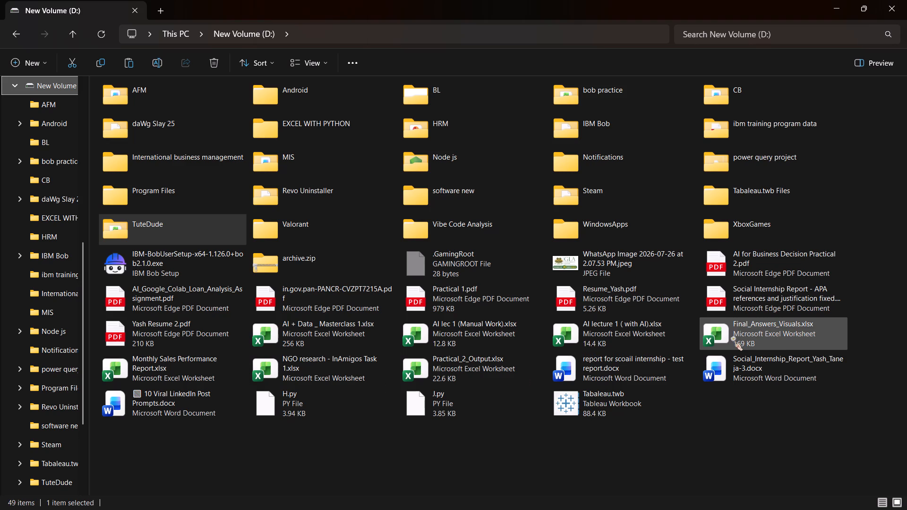
pyautogui.doubleClick(184, 220)
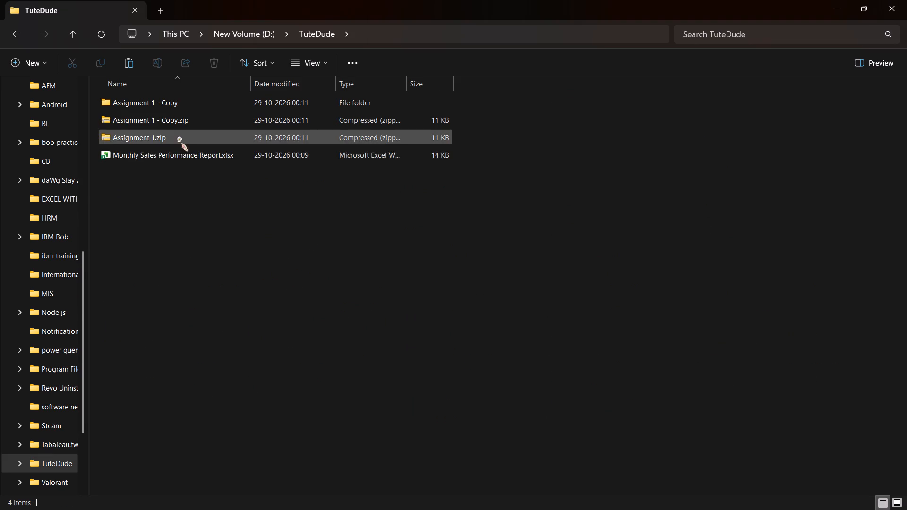
pyautogui.doubleClick(199, 105)
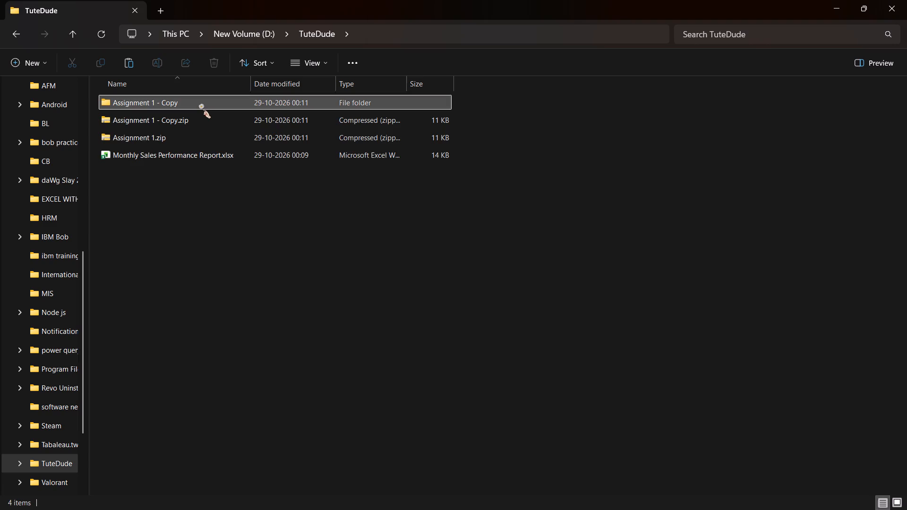
pyautogui.click(4, 31)
pyautogui.click(9, 28)
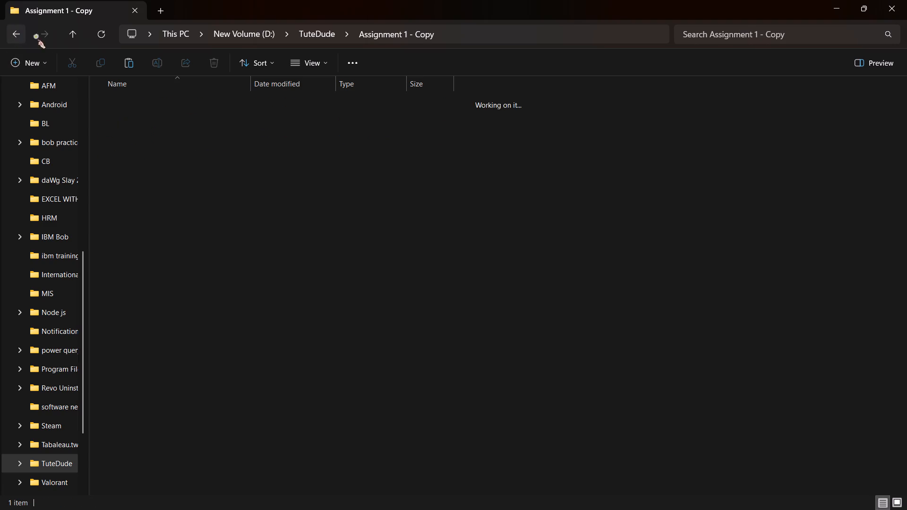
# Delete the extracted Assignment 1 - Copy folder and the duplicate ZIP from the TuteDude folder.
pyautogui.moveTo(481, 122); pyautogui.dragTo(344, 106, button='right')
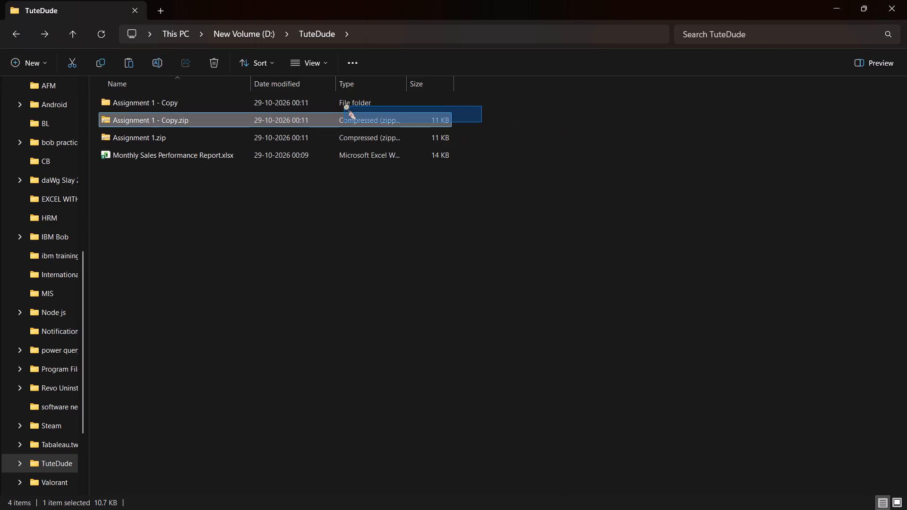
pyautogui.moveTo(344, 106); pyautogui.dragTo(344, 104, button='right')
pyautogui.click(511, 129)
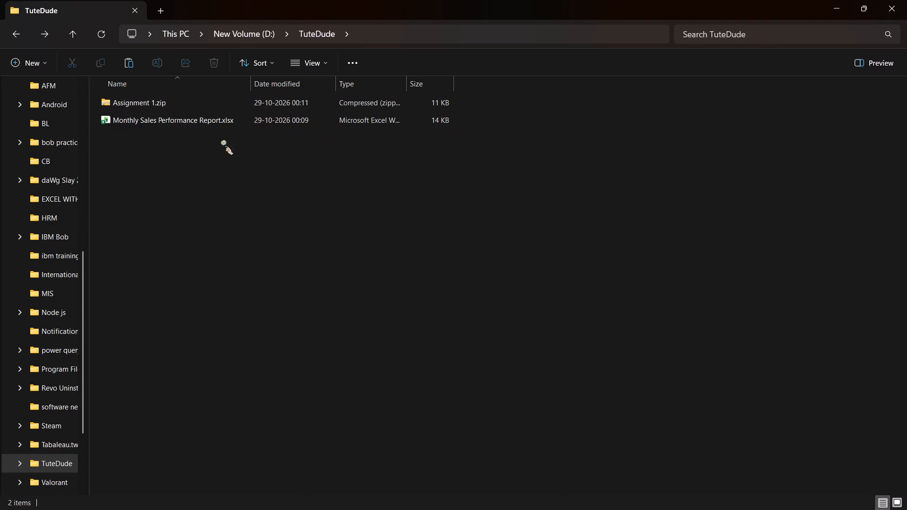
# Recheck the contents of the remaining Assignment 1.zip and return to the TuteDude folder.
pyautogui.click(187, 102)
pyautogui.click(183, 106)
pyautogui.click(169, 107)
pyautogui.doubleClick(217, 108)
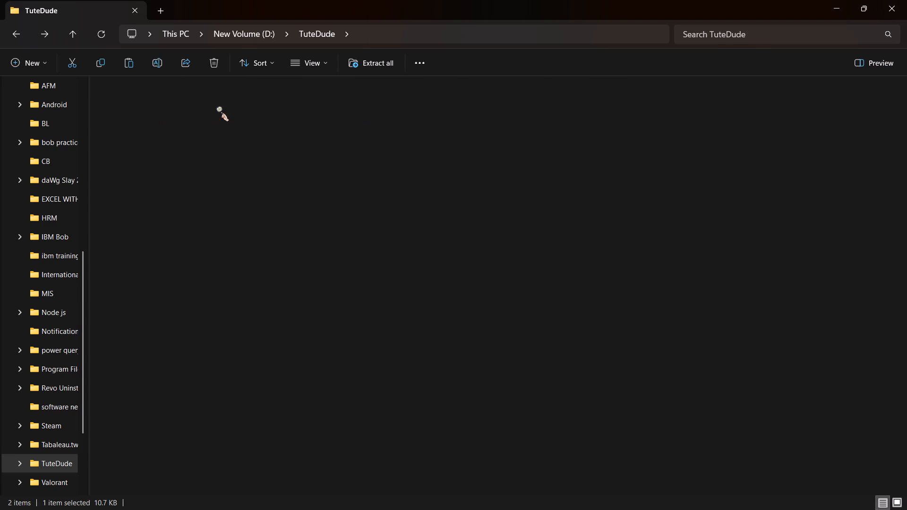
pyautogui.click(9, 41)
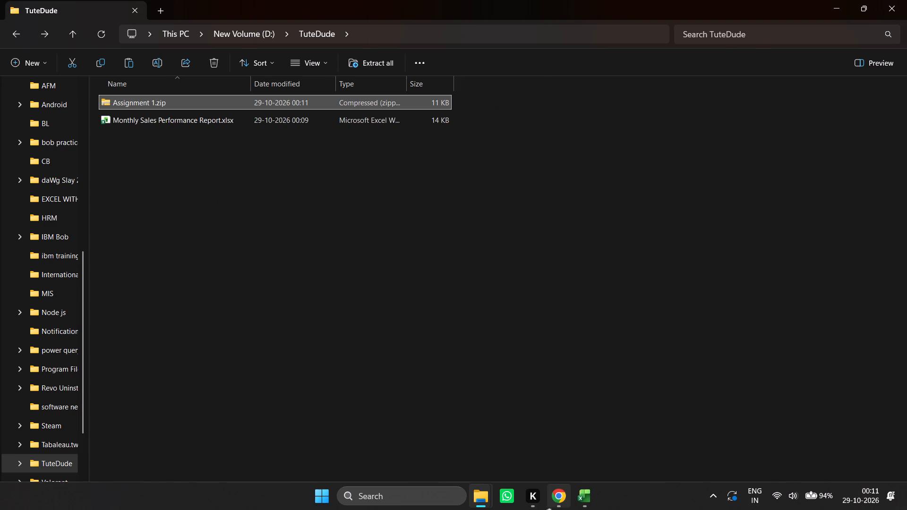
# Switch to TuteDude's lectures page in Chrome and submit Assignment 1.zip from D:\TuteDude for the Excel Basics & Data Management Project.
pyautogui.click(562, 508)
pyautogui.click(133, 0)
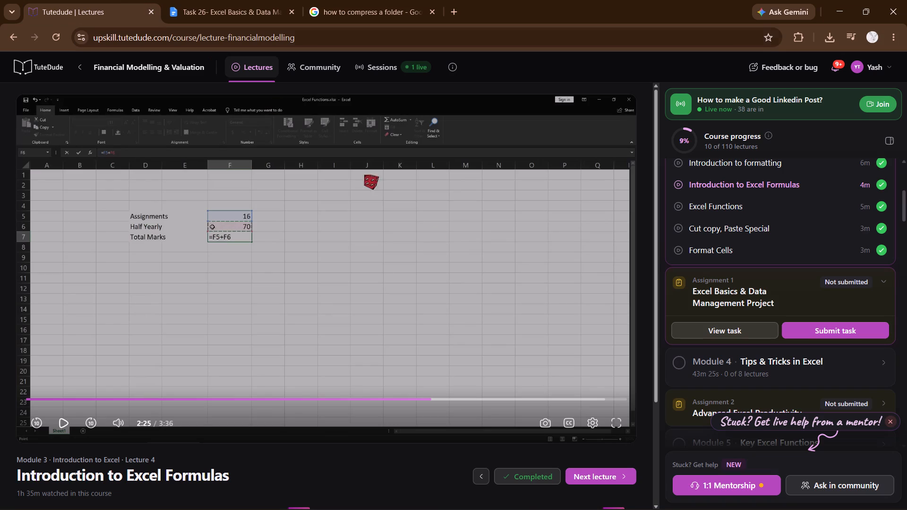
pyautogui.click(838, 329)
pyautogui.click(482, 255)
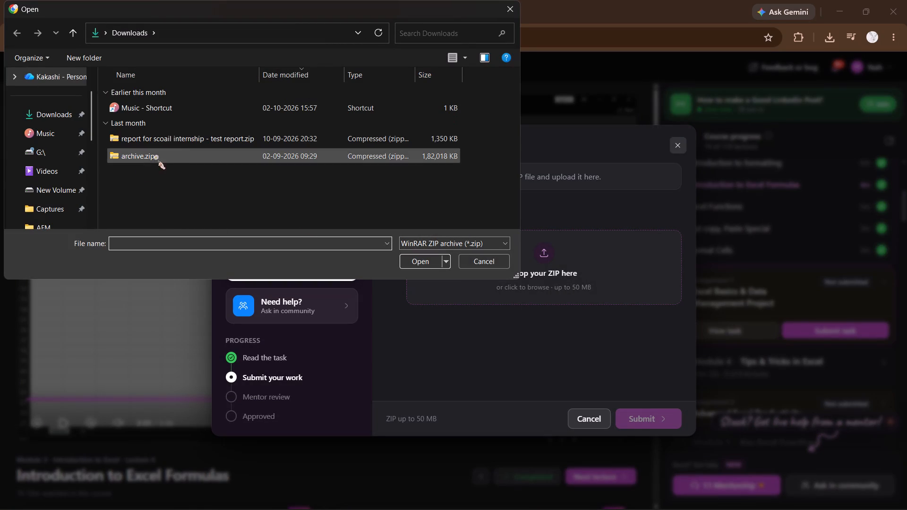
pyautogui.click(65, 111)
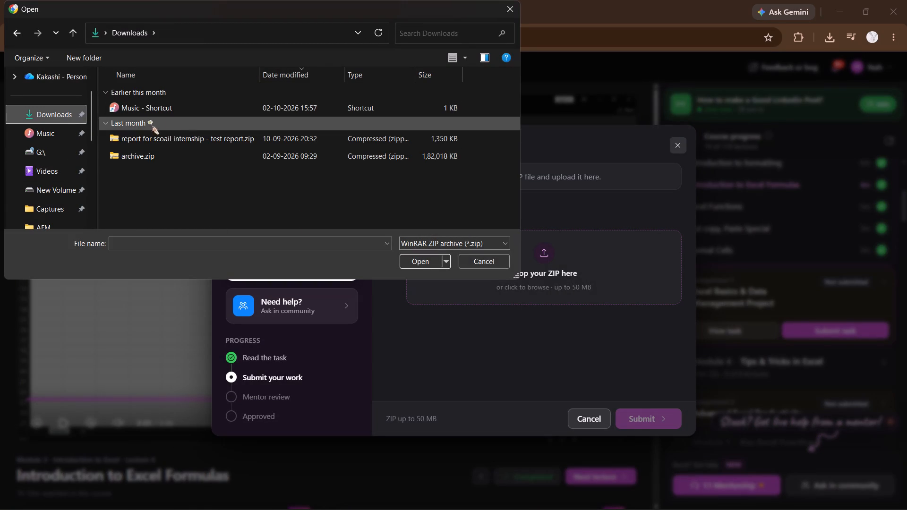
pyautogui.moveTo(86, 114); pyautogui.dragTo(86, 214)
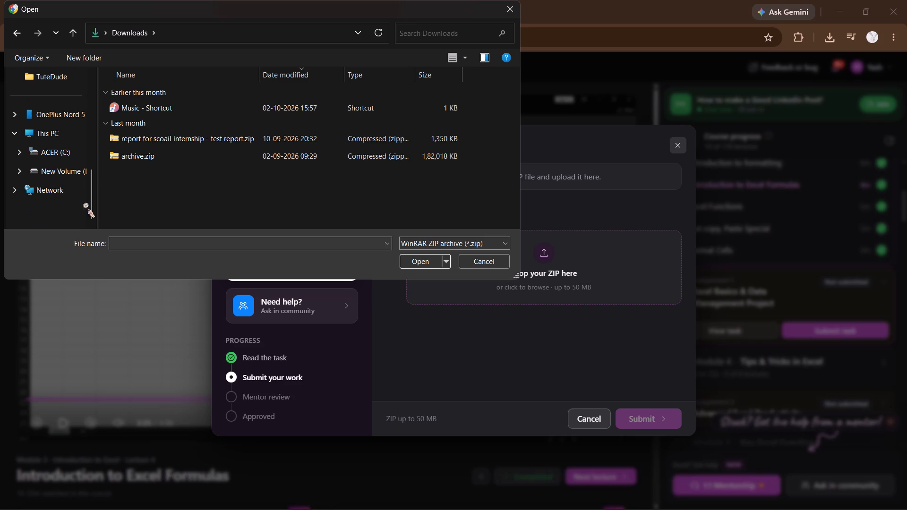
pyautogui.click(71, 175)
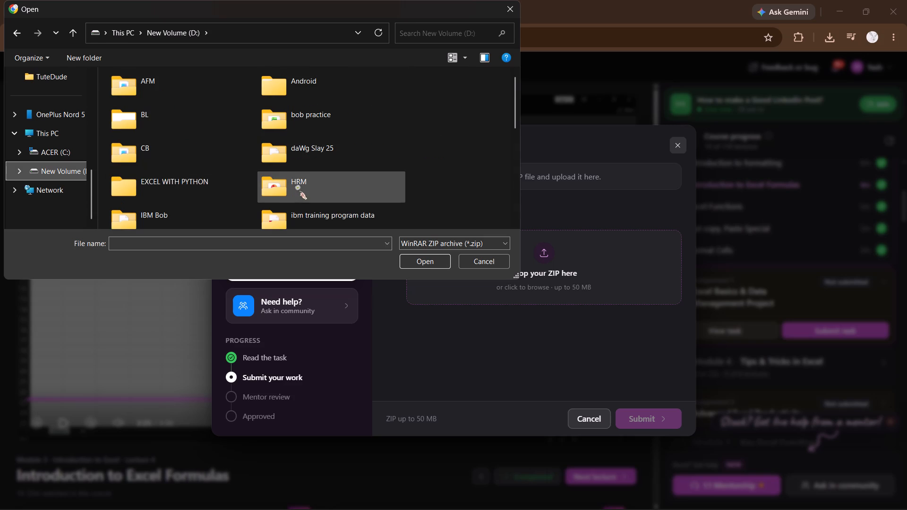
pyautogui.scroll(-5, 295, 186)
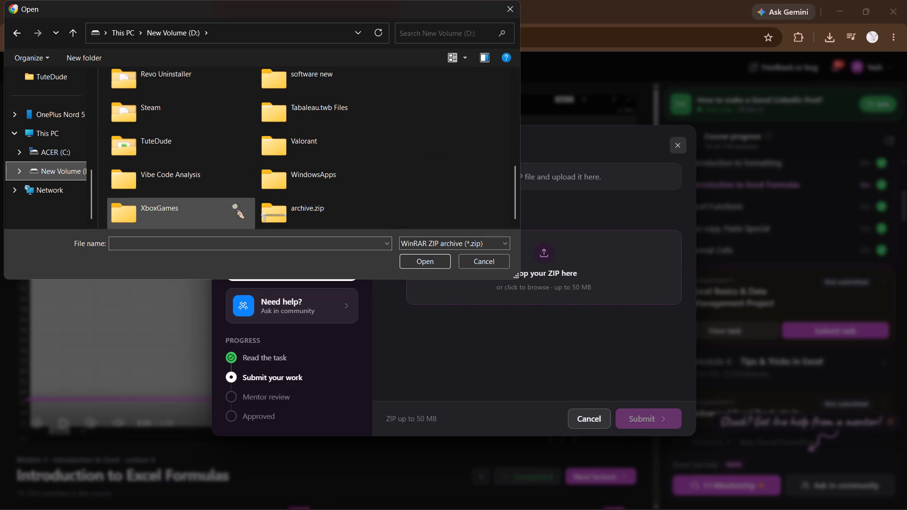
pyautogui.scroll(-2, 224, 203)
pyautogui.scroll(3, 214, 203)
pyautogui.scroll(-4, 214, 203)
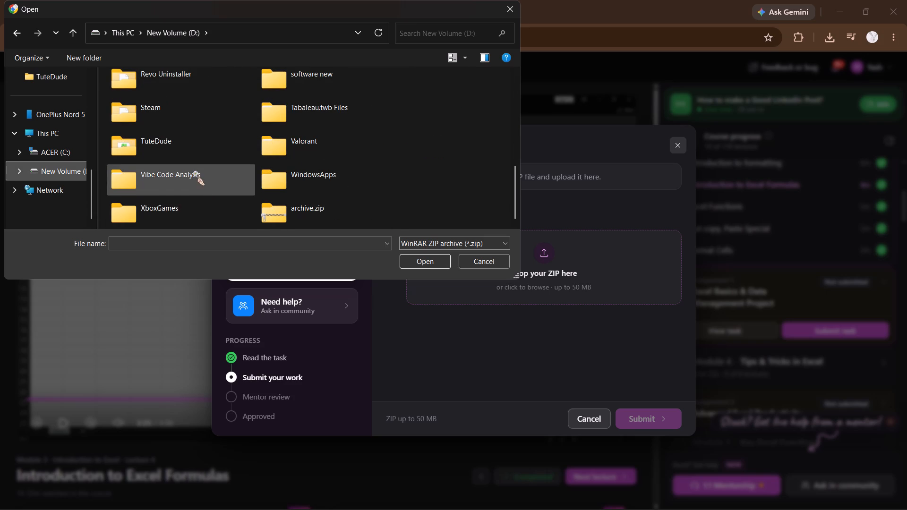
pyautogui.doubleClick(190, 144)
pyautogui.doubleClick(192, 95)
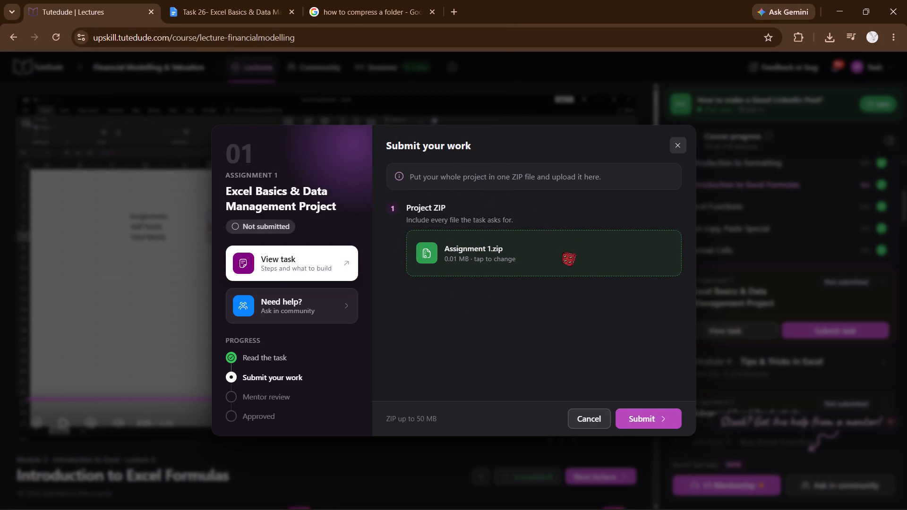
pyautogui.click(664, 418)
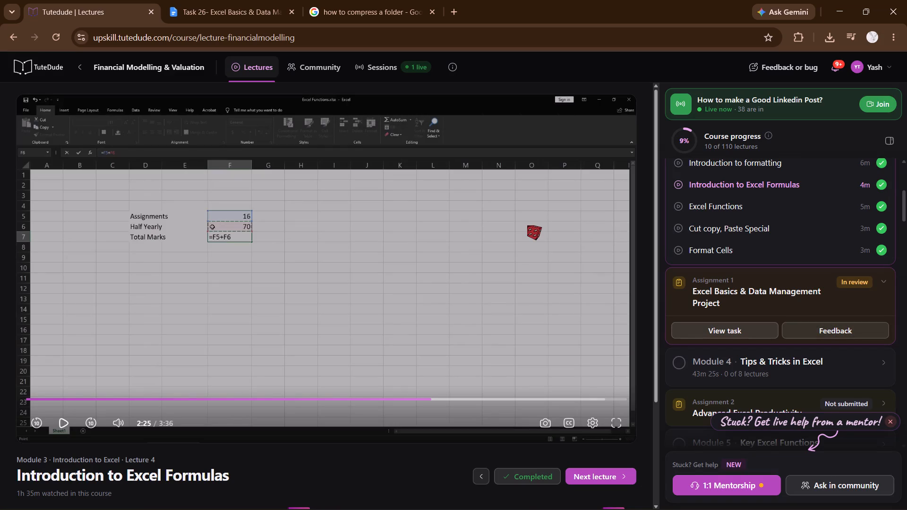
# Expand Module 4, Tips & Tricks in Excel, play its Excel best practices lecture, and pause the video.
pyautogui.scroll(-1, 750, 256)
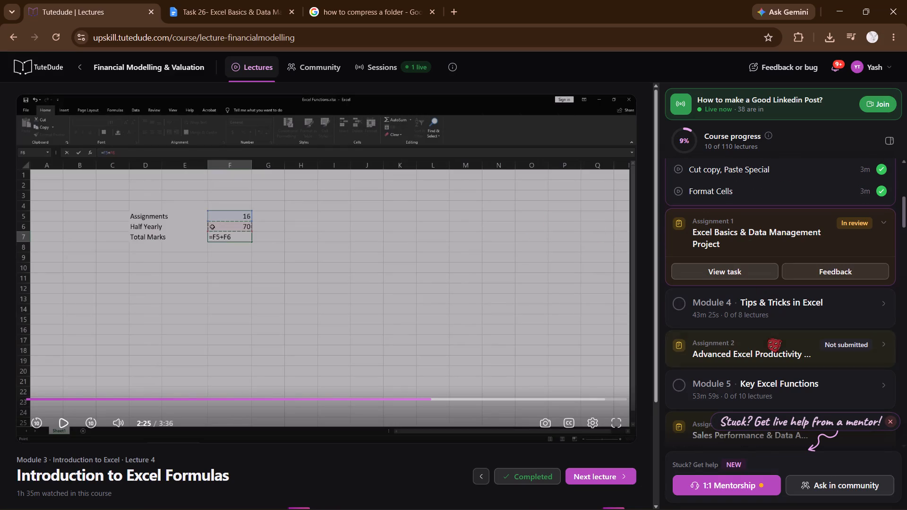
pyautogui.click(743, 299)
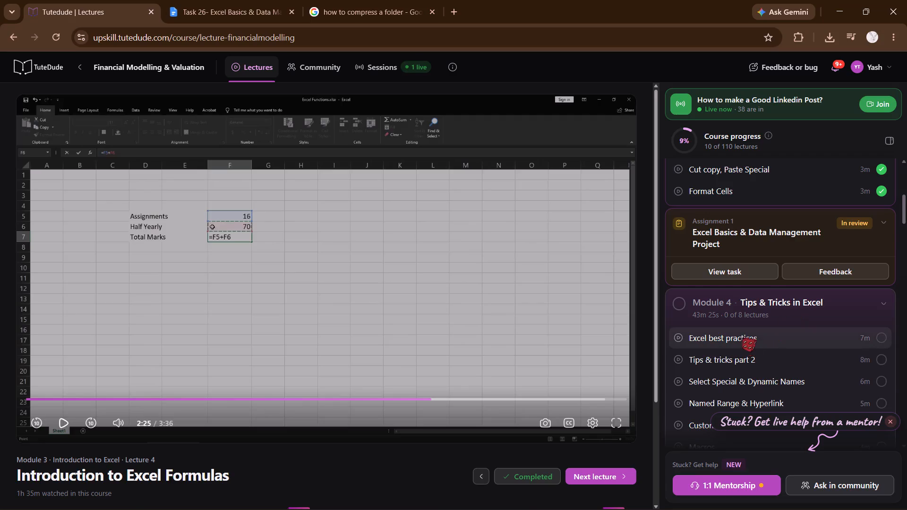
pyautogui.click(742, 338)
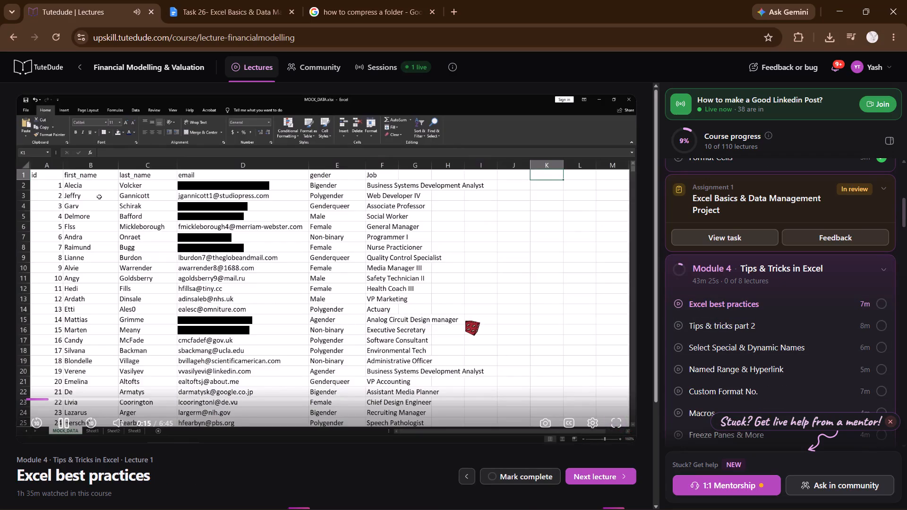
pyautogui.click(465, 321)
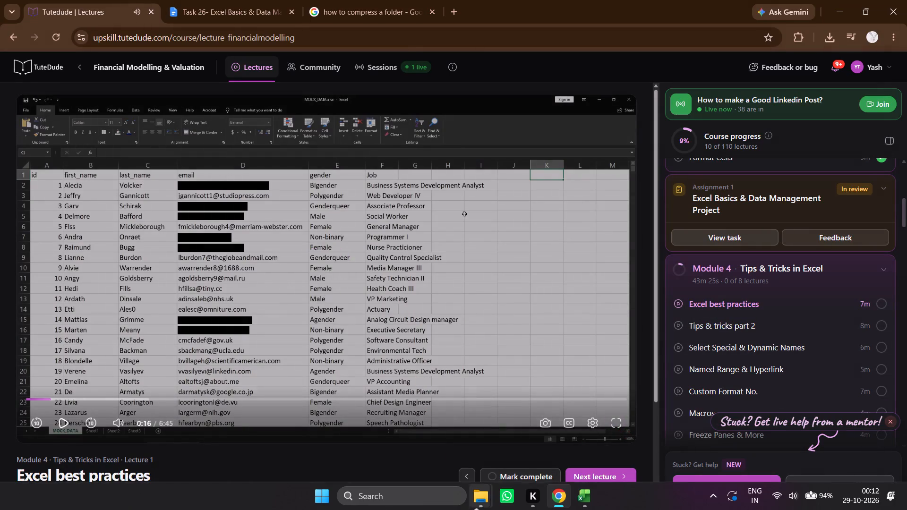